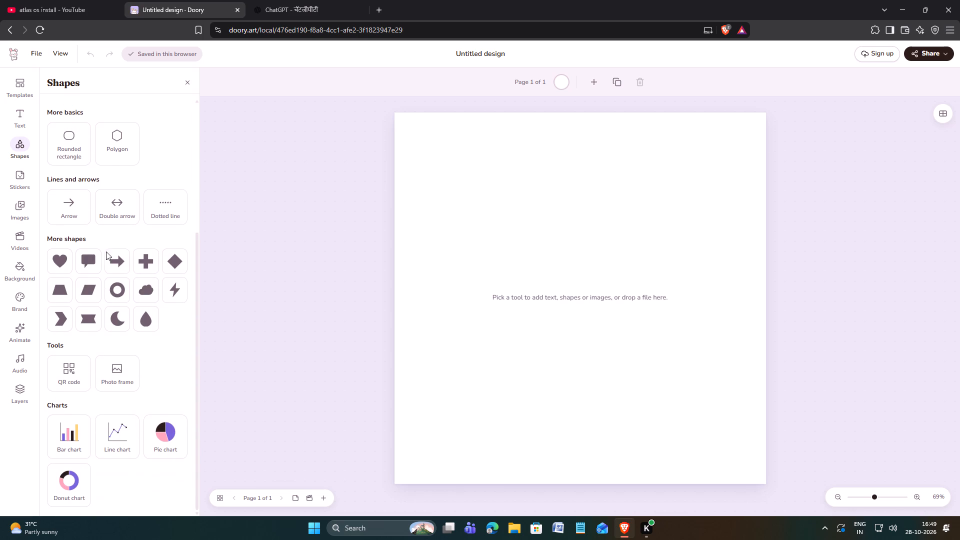
Change the blank square page to a tall portrait format from the templates.
scroll(122, 242, up, 3)
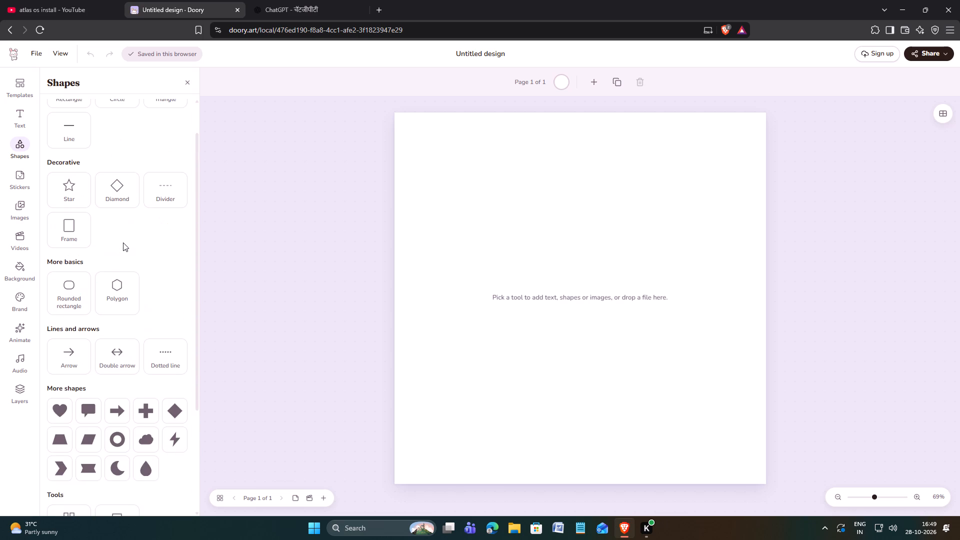
scroll(123, 242, up, 4)
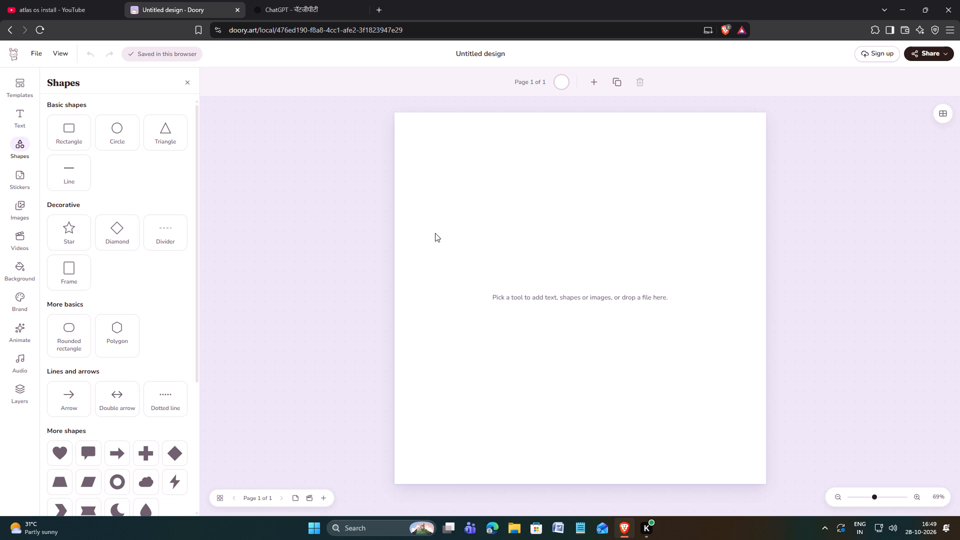
click(490, 247)
click(12, 95)
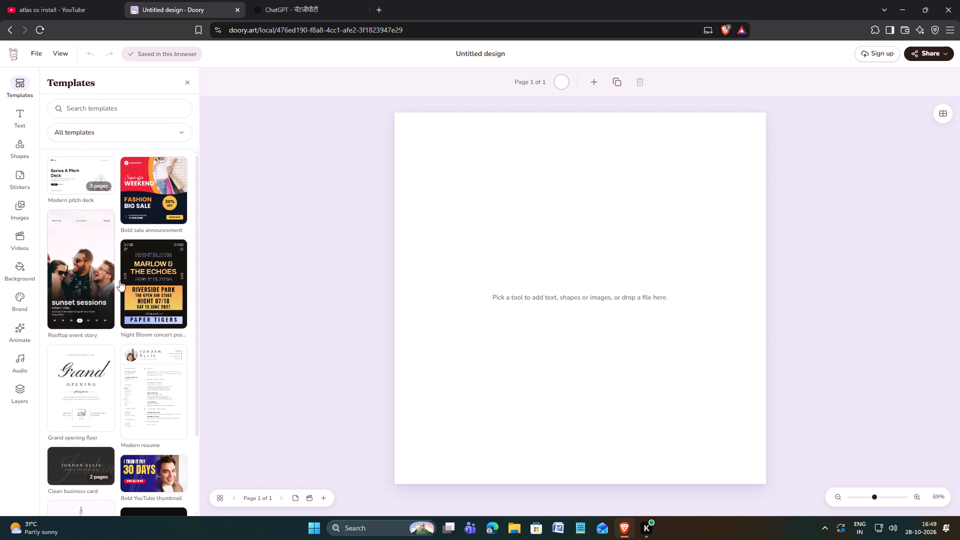
Resize the blank square design to the Instagram Reel preset, 1080 × 1920 px.
scroll(137, 270, down, 8)
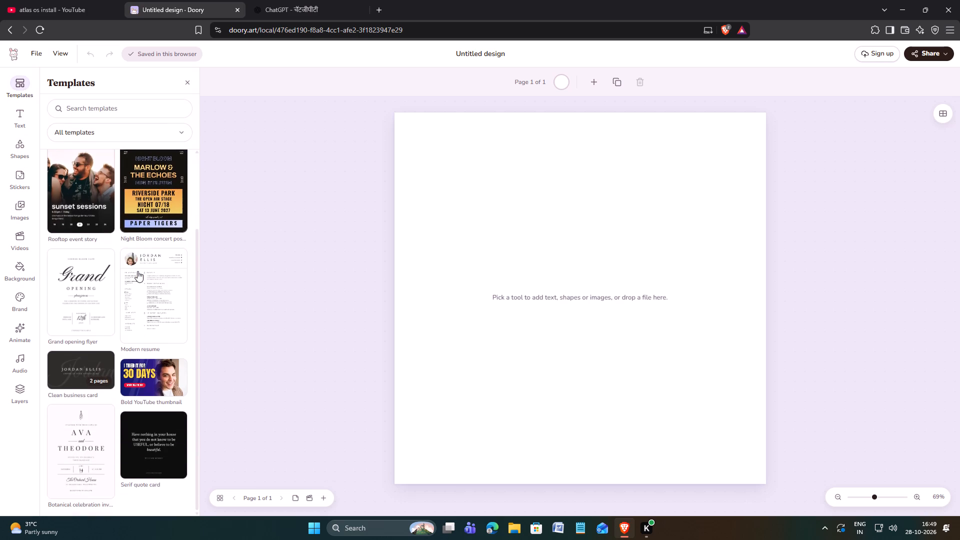
scroll(137, 271, down, 5)
click(320, 183)
click(39, 57)
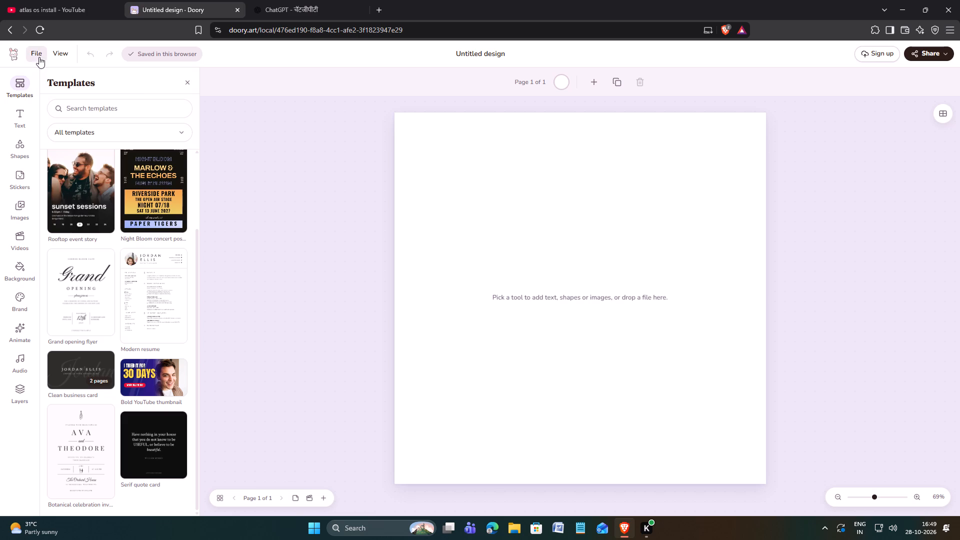
click(81, 96)
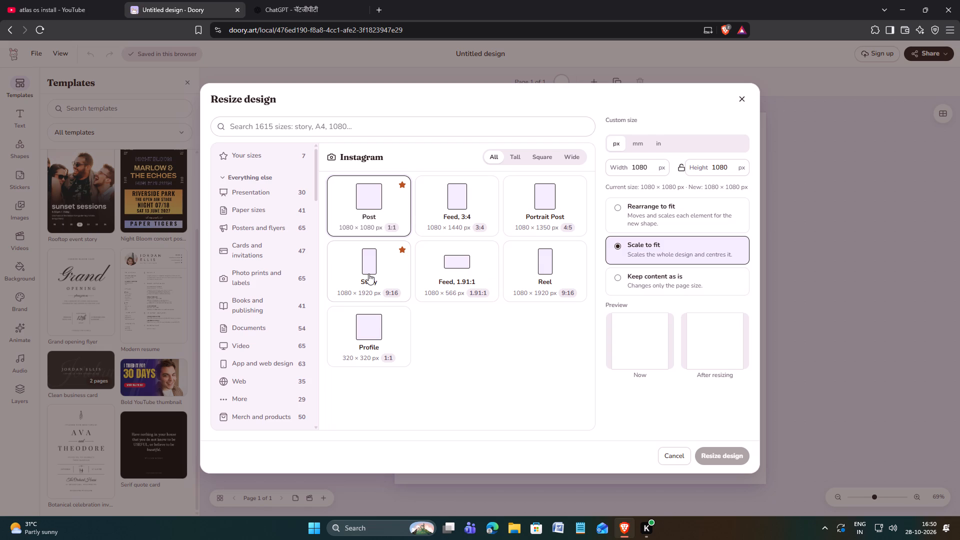
click(552, 260)
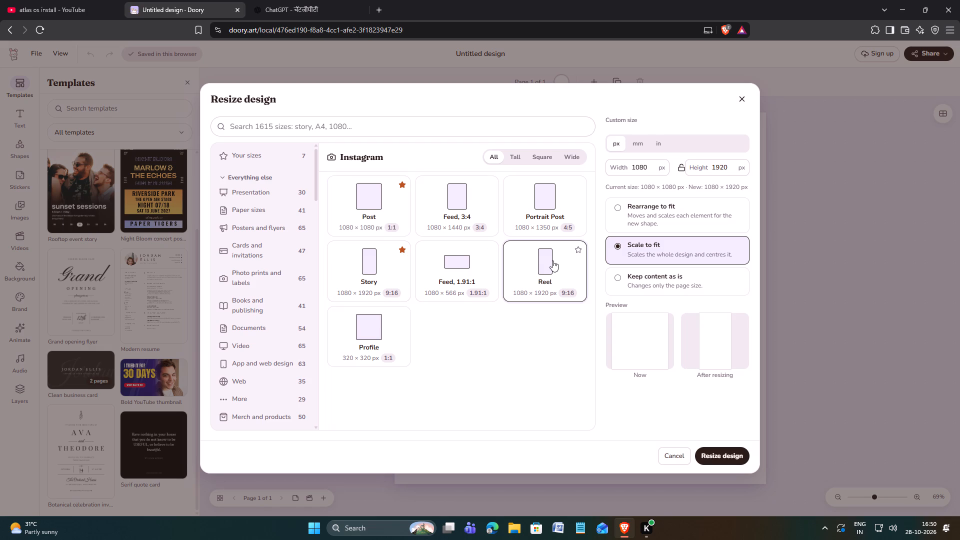
click(726, 454)
click(732, 343)
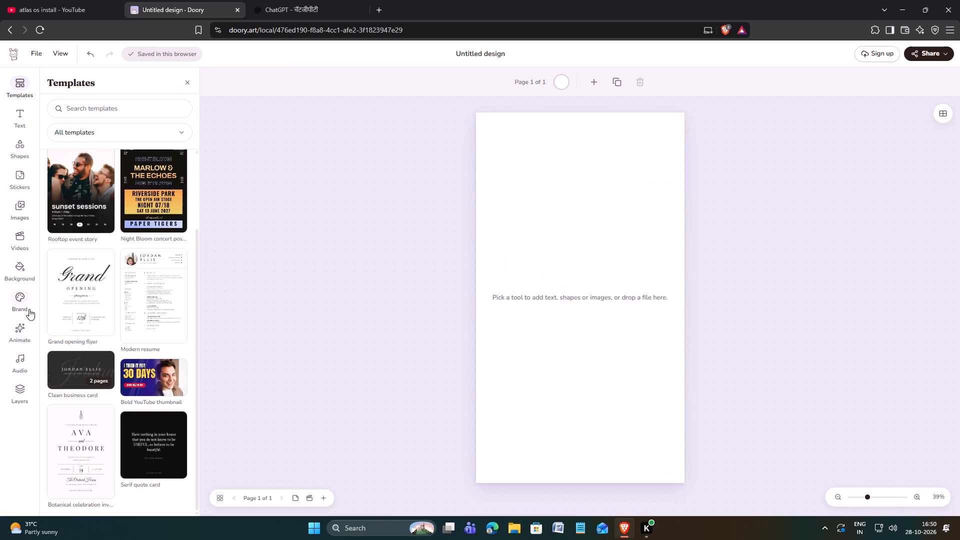
Set the page background to solid white from the preset background colours.
click(22, 275)
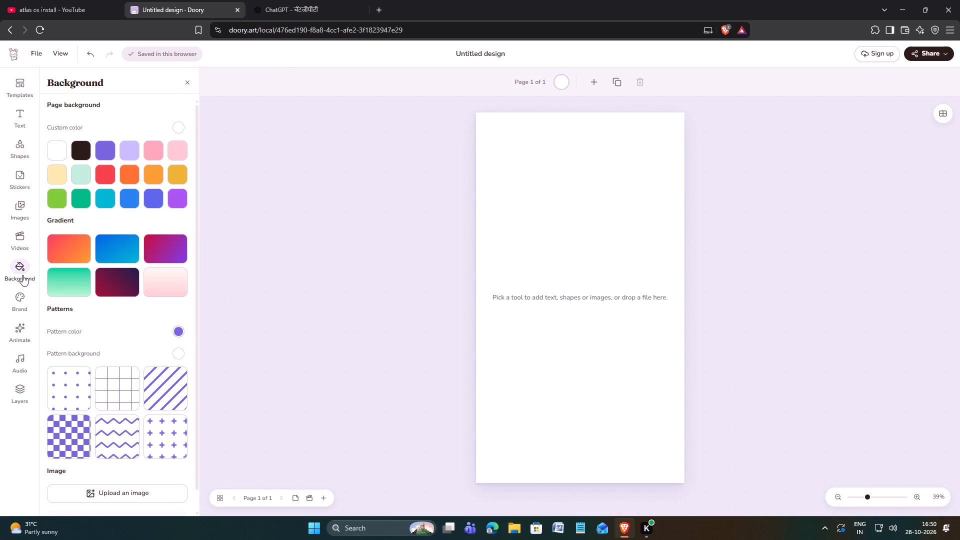
click(58, 154)
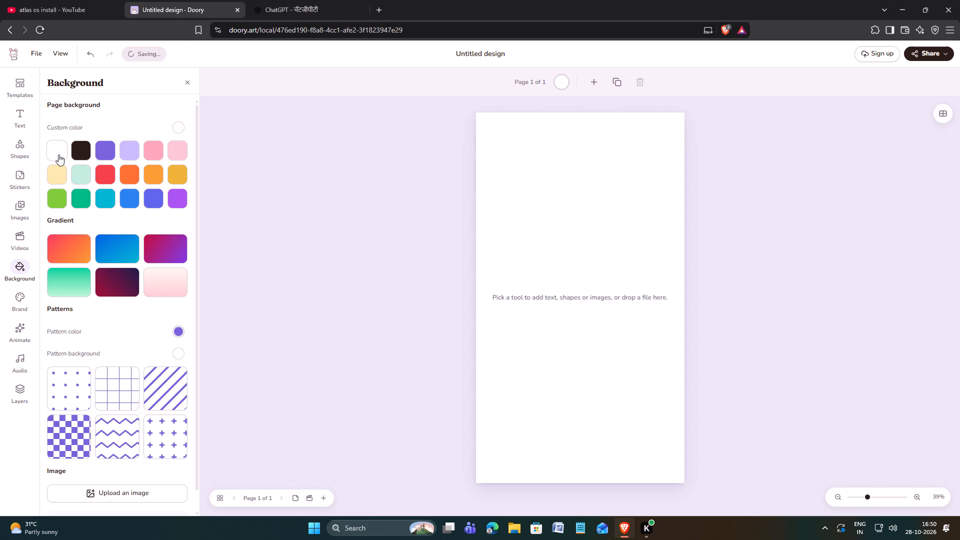
Add a rectangle and stretch it across the full page width, covering about half of the page height.
click(17, 151)
click(63, 128)
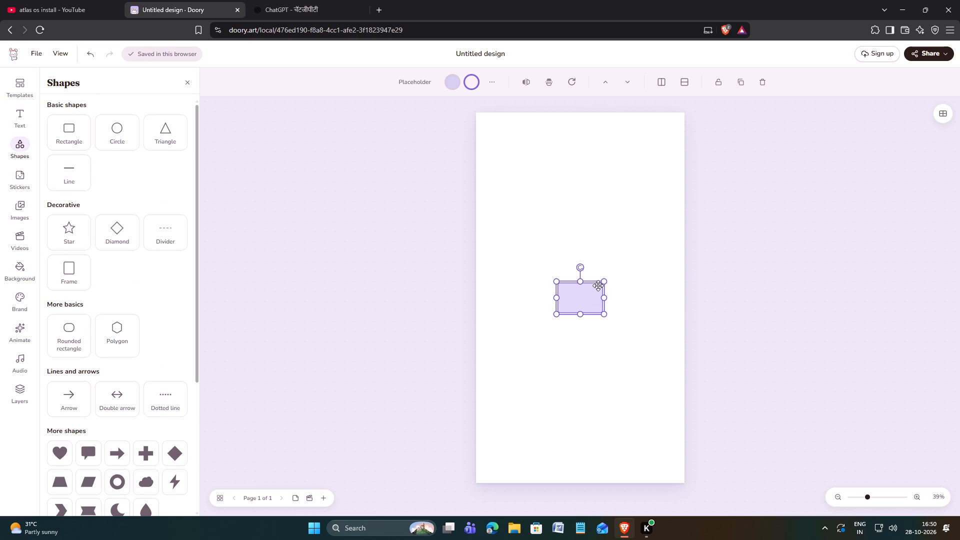
drag(581, 281, 569, 245)
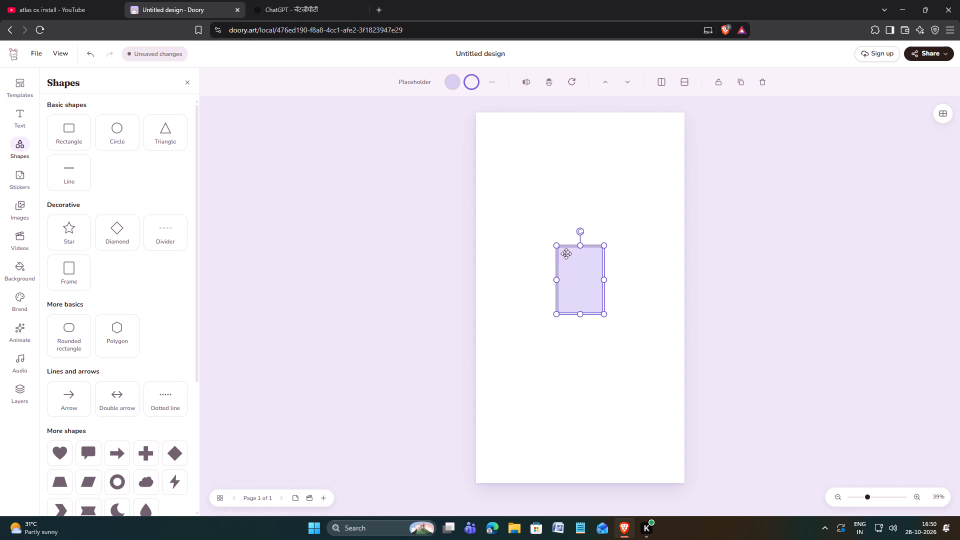
drag(555, 245, 395, 233)
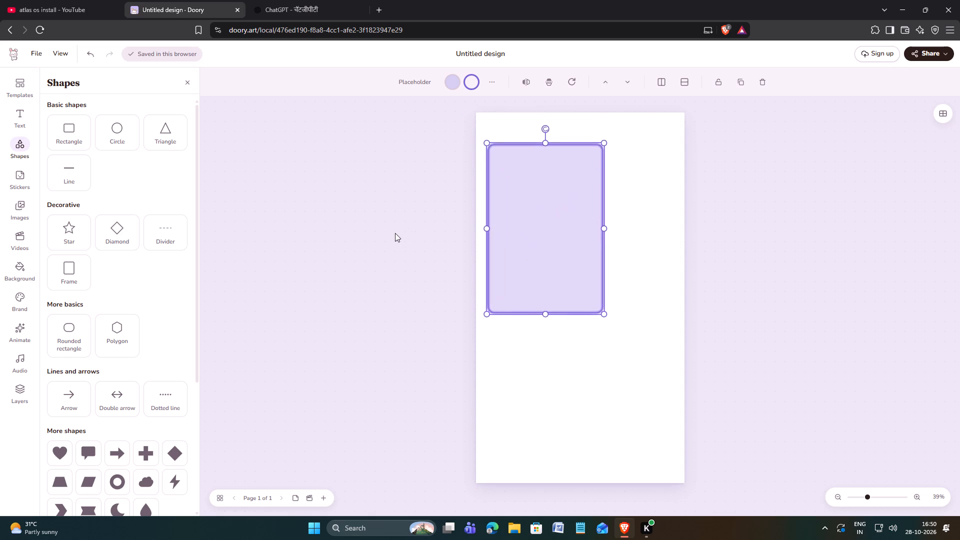
drag(395, 233, 390, 235)
drag(548, 224, 542, 272)
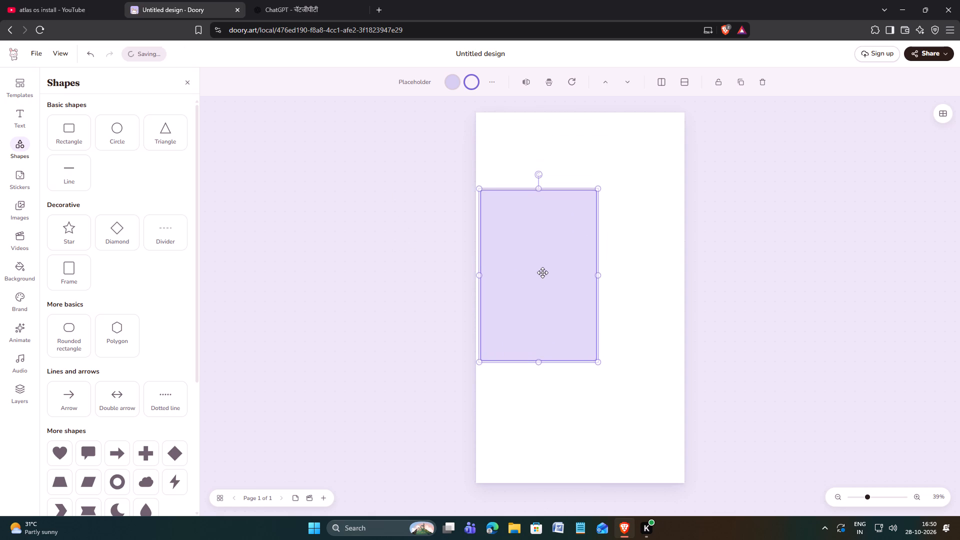
drag(542, 272, 540, 273)
drag(595, 277, 687, 278)
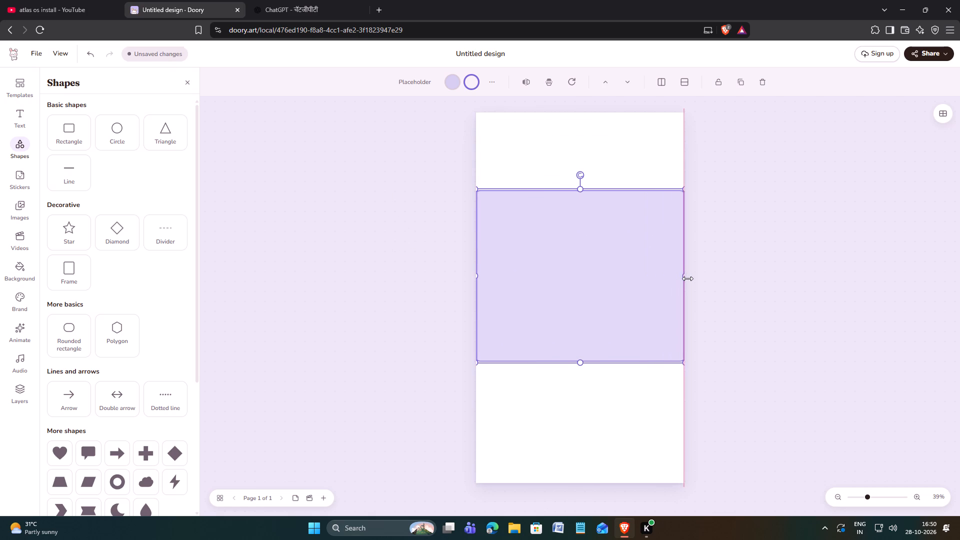
drag(687, 278, 687, 278)
drag(580, 191, 581, 181)
Move the full-width rectangle down to the vertical middle of the page.
click(598, 255)
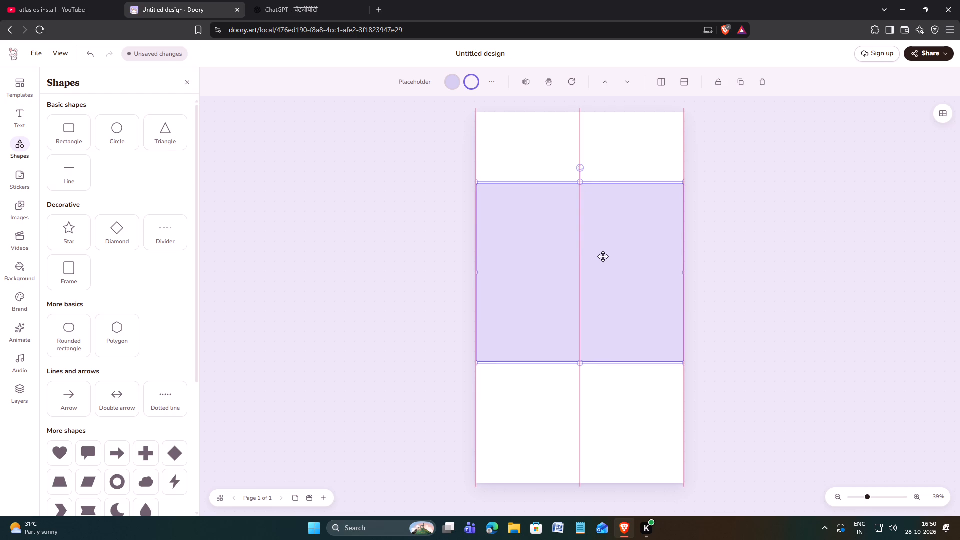
double_click(572, 245)
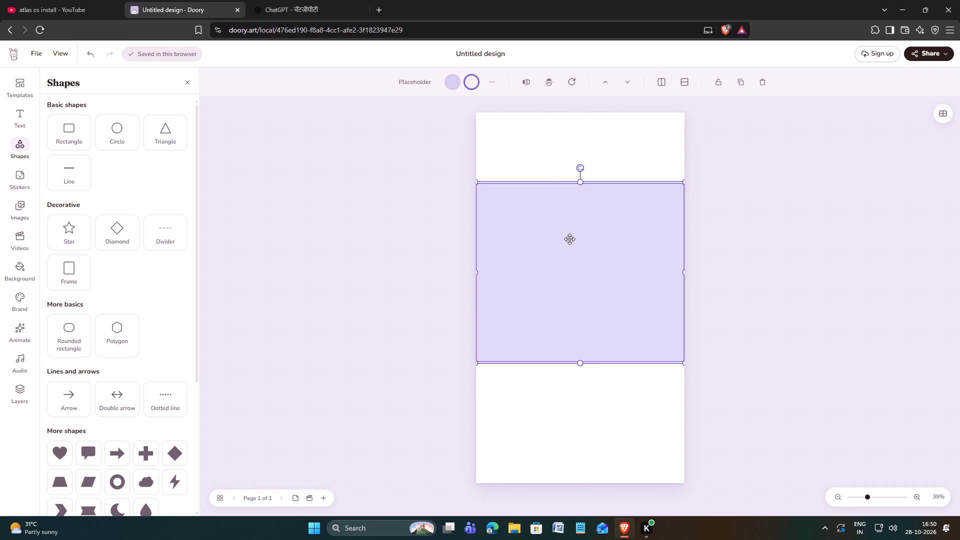
click(490, 78)
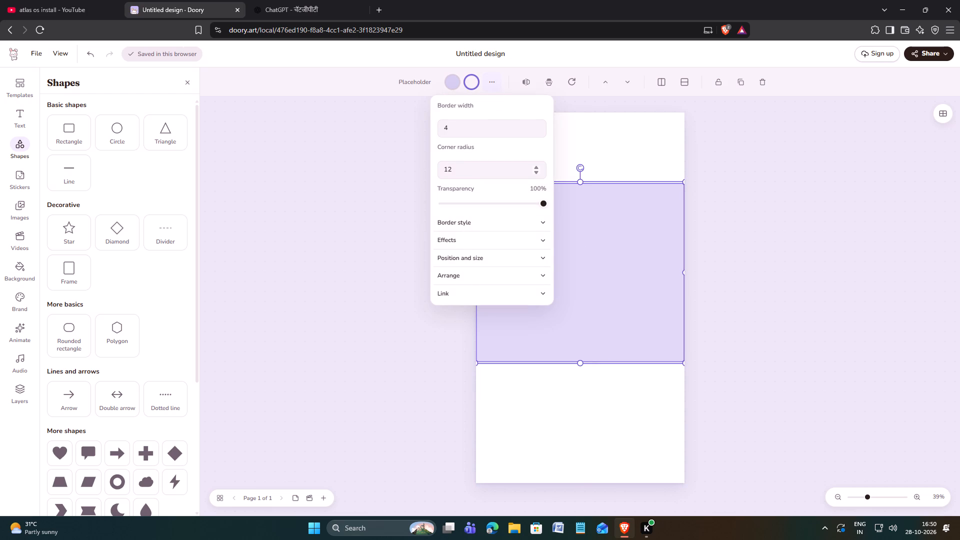
click(524, 88)
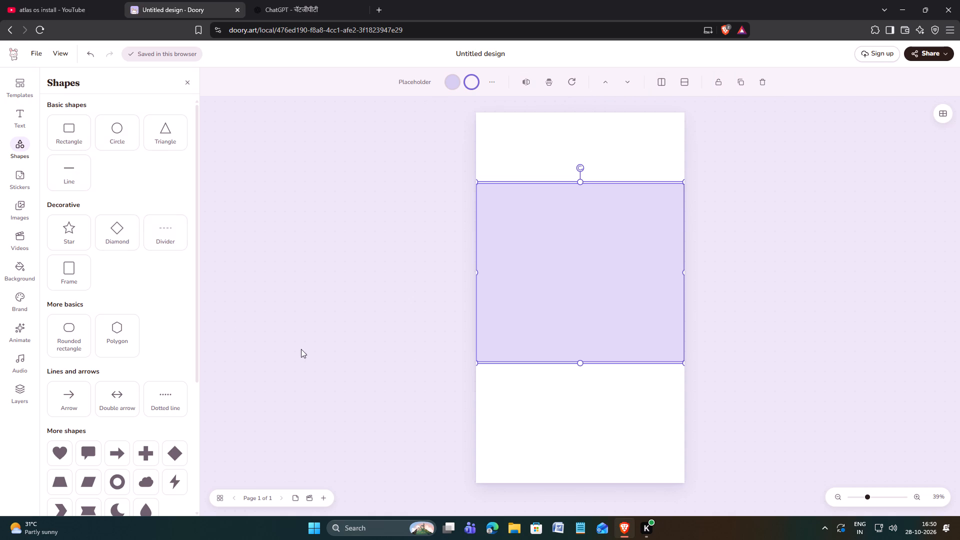
click(566, 328)
drag(572, 325, 570, 348)
click(592, 452)
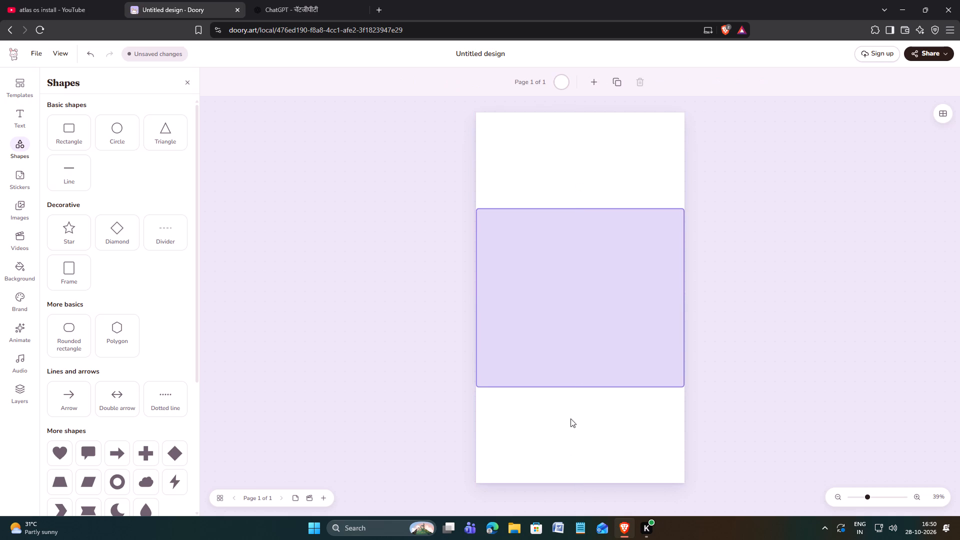
click(550, 407)
Add a heading text reading "Watch More".
click(23, 120)
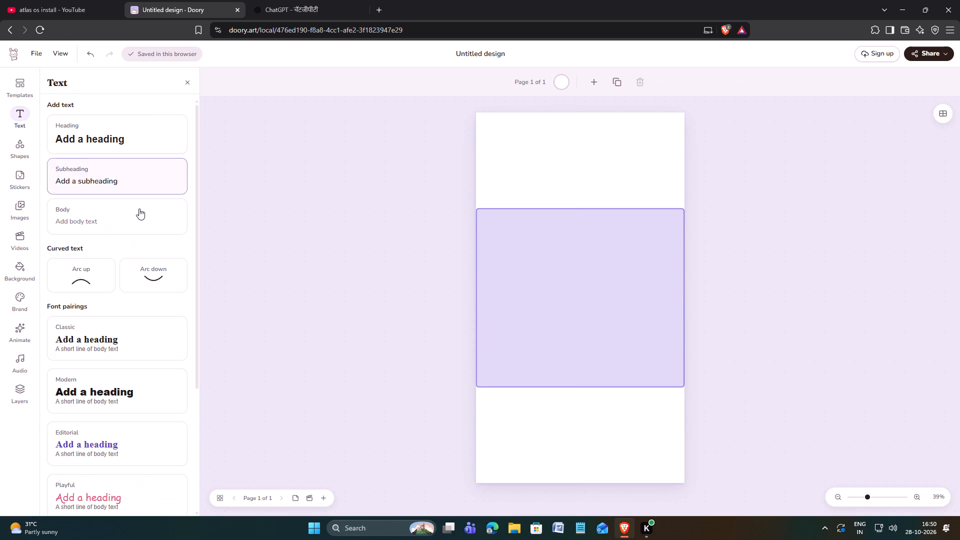
click(94, 135)
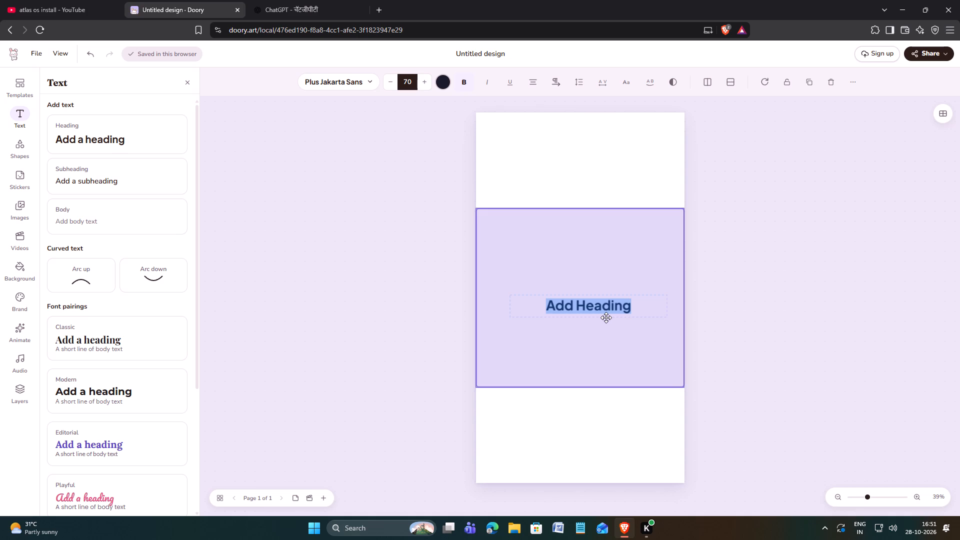
text(Watch)
key(space)
text(More)
key(space)
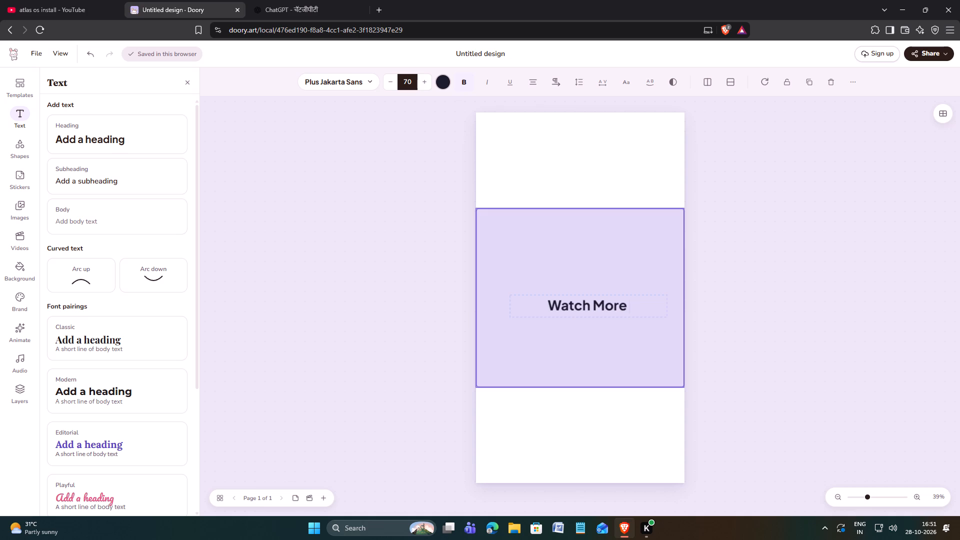
Insert "Subscribe for" in front of the heading text so it reads "Subscribe for Watch More".
key(Left)
key(Left)
key(Left)
key(Left)
key(Left)
key(Left)
key(Left)
key(Left)
key(Left)
key(Left)
key(Left)
key(Left)
key(Left)
key(Left)
key(Left)
key(Left)
key(Left)
text(Subscric)
key(BackSpace)
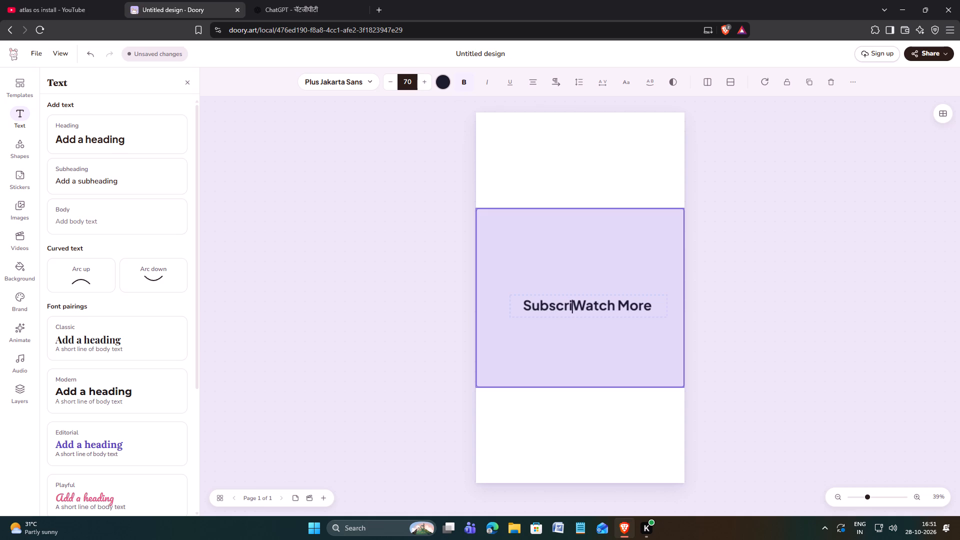
text(be)
key(space)
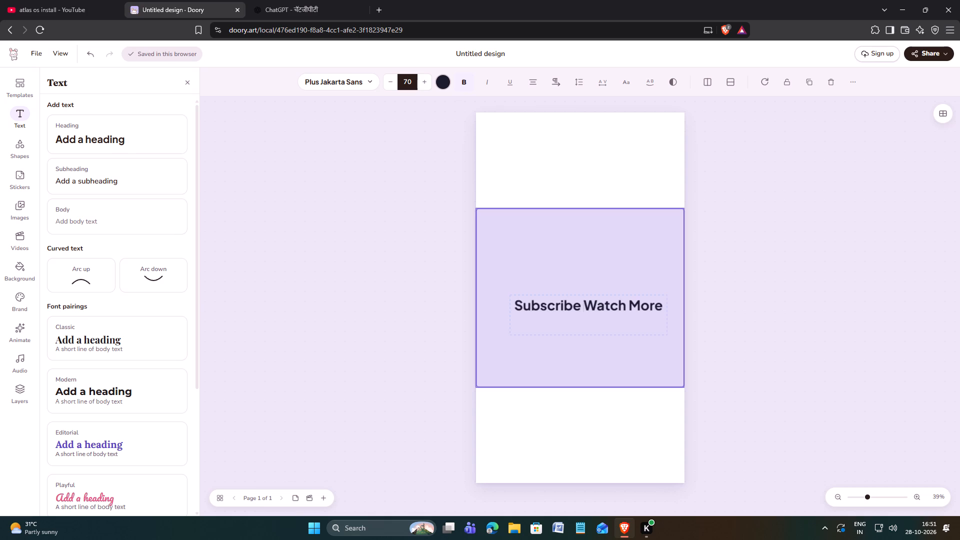
text(for)
key(space)
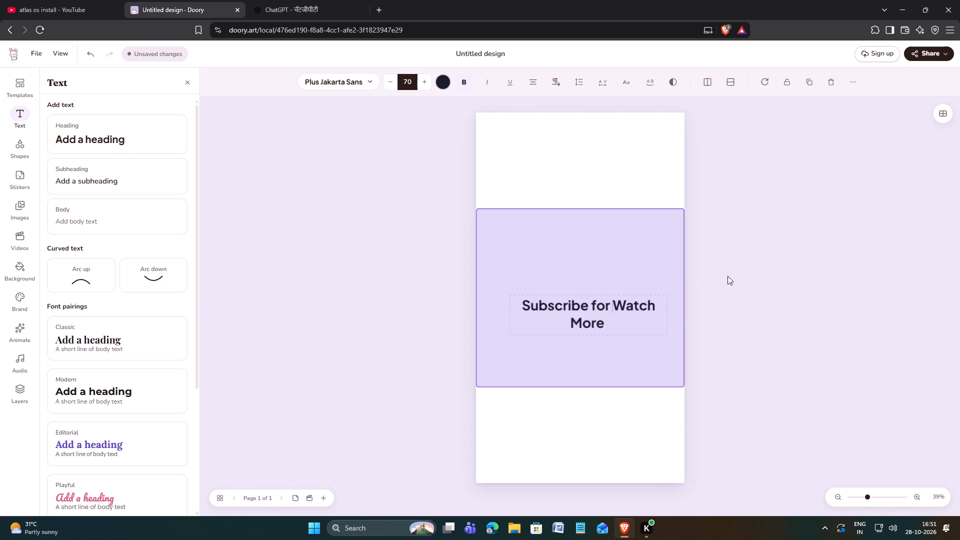
click(643, 327)
click(606, 313)
click(539, 420)
Widen the heading's text box so the text fits on one line, and place it just below the large rectangle.
click(582, 305)
drag(668, 314, 697, 312)
drag(632, 316, 615, 413)
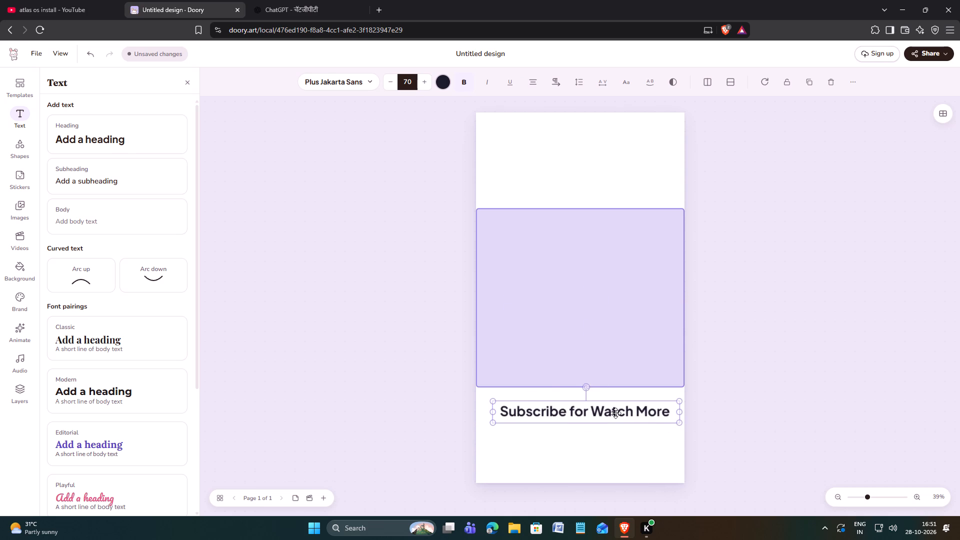
drag(615, 413, 610, 410)
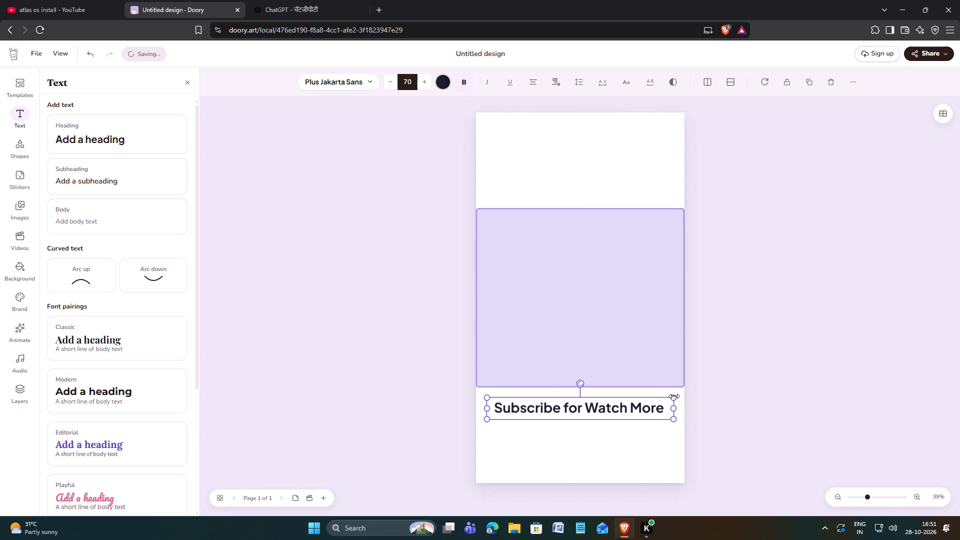
Scale the "Subscribe for Watch More" heading down to size 42 and centre it horizontally below the rectangle.
drag(673, 399, 653, 399)
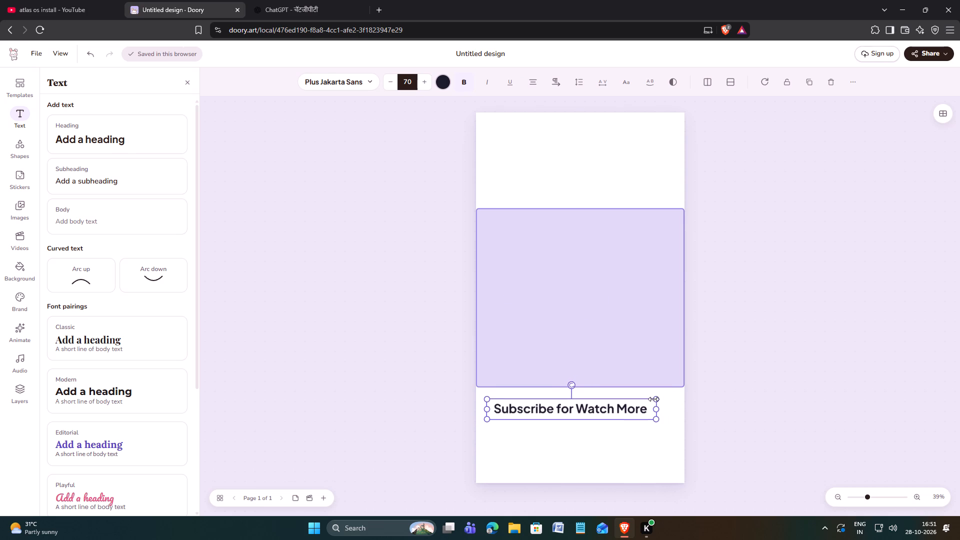
drag(653, 399, 633, 403)
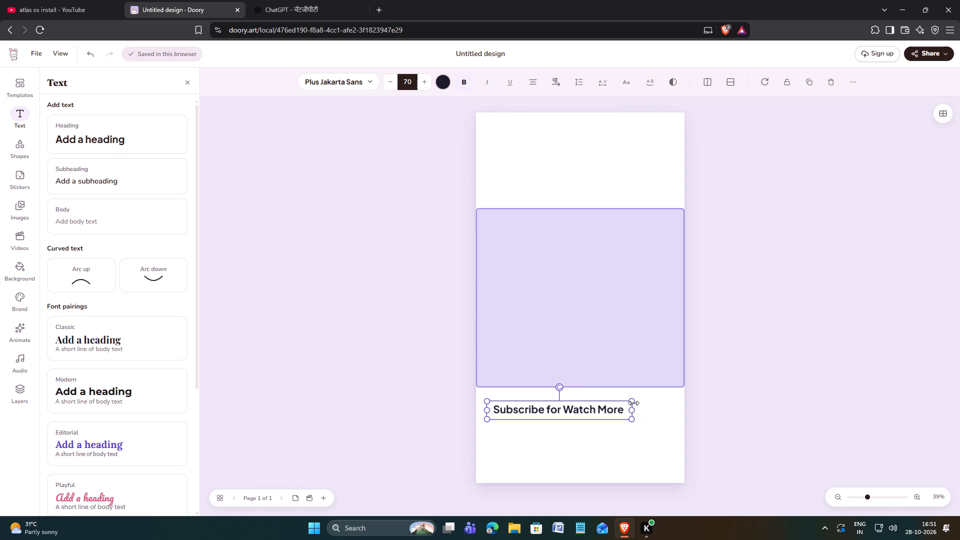
drag(633, 403, 601, 416)
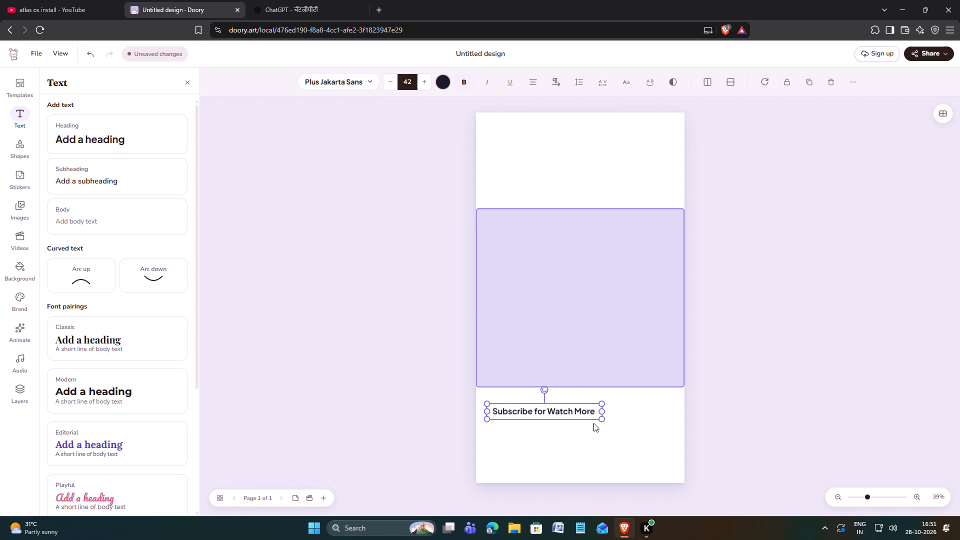
drag(555, 411, 590, 405)
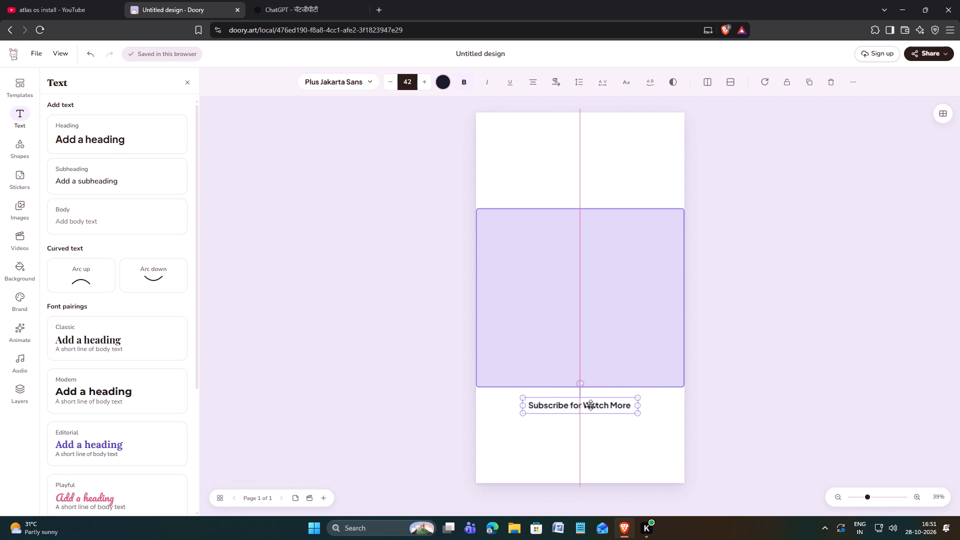
drag(590, 405, 590, 408)
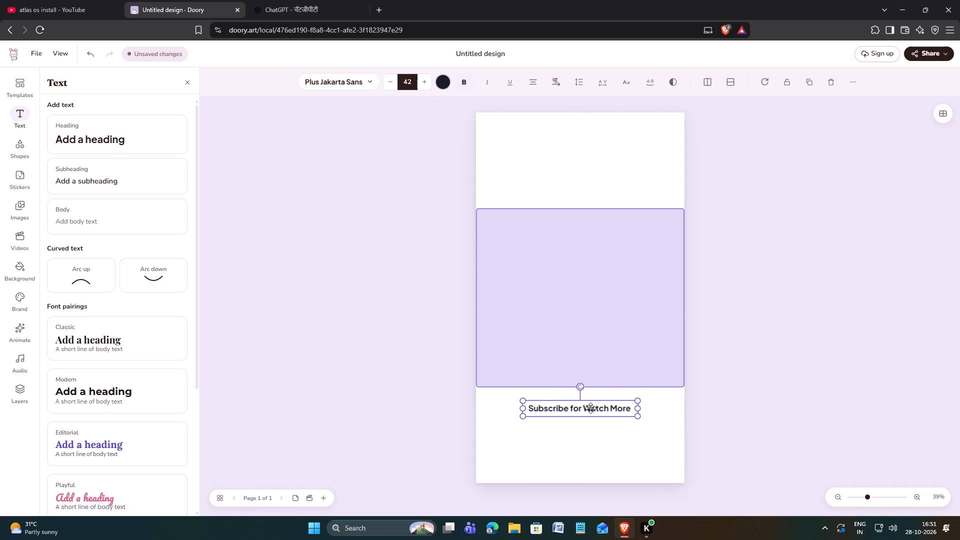
click(645, 438)
click(599, 323)
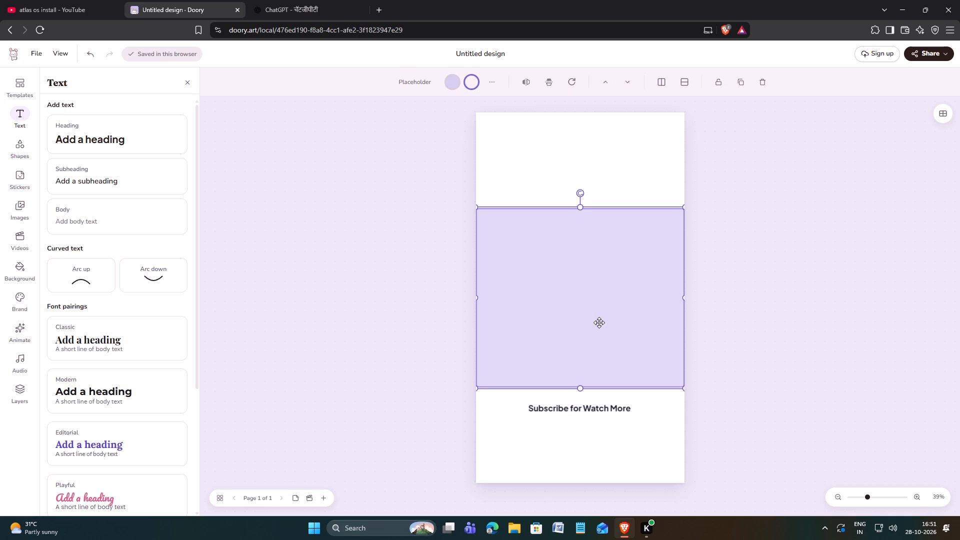
click(586, 175)
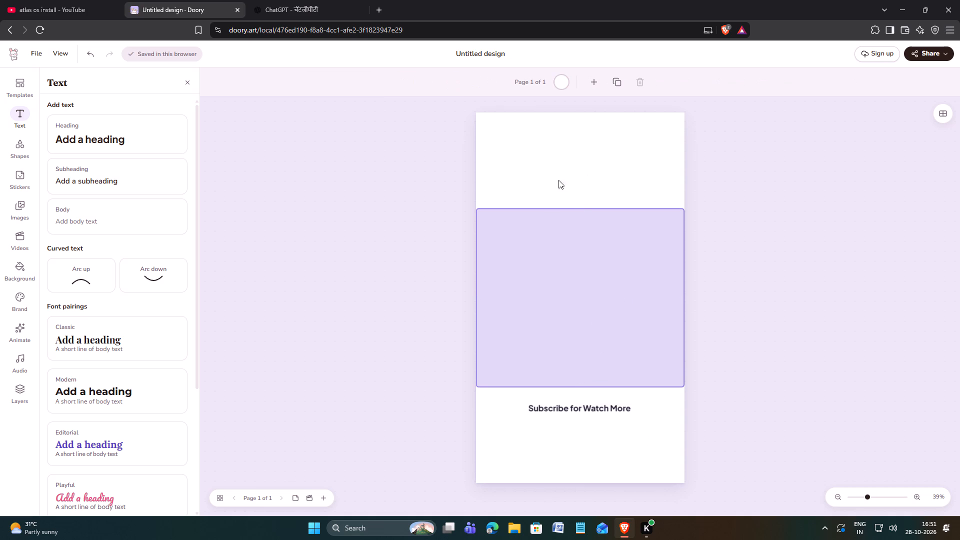
Add a rounded rectangle, shrink it to a small pill shape, and centre it horizontally near the top of the page.
click(17, 139)
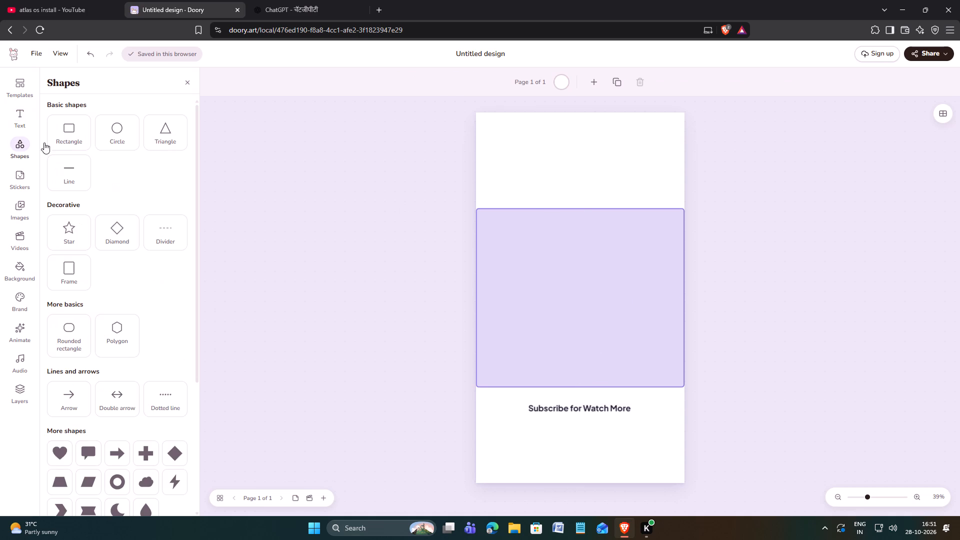
click(81, 327)
drag(590, 306, 583, 137)
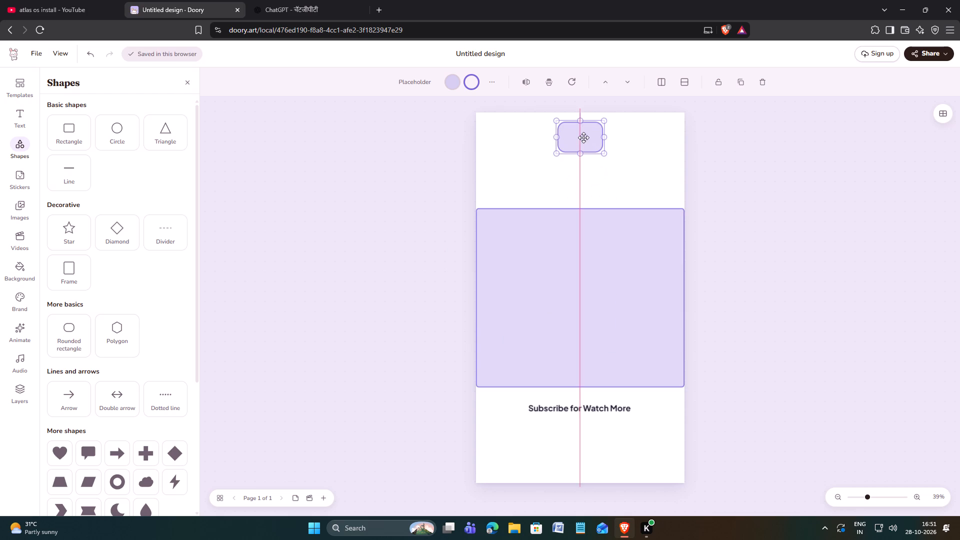
drag(583, 137, 578, 137)
drag(599, 119, 600, 133)
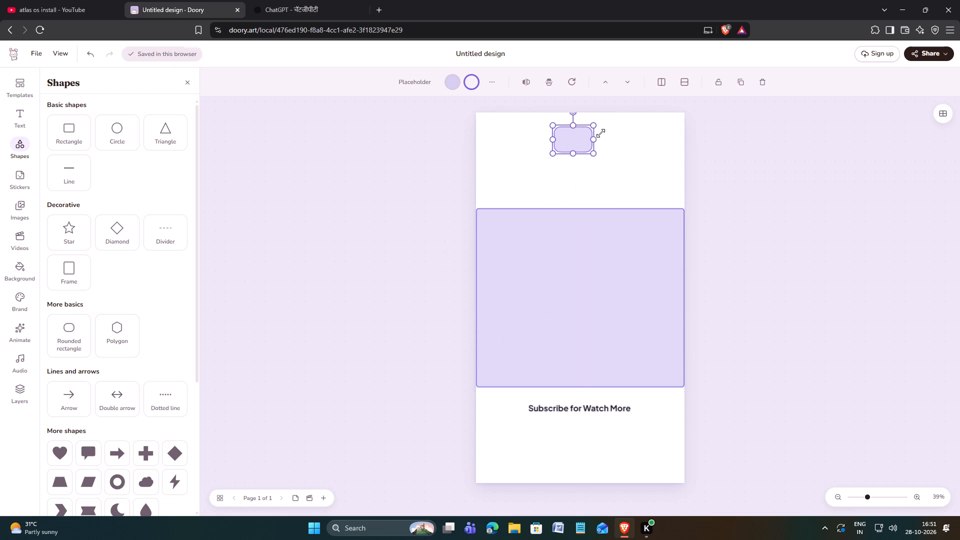
drag(600, 133, 601, 136)
drag(591, 139, 603, 140)
drag(604, 125, 600, 138)
drag(581, 143, 588, 139)
click(587, 140)
click(637, 162)
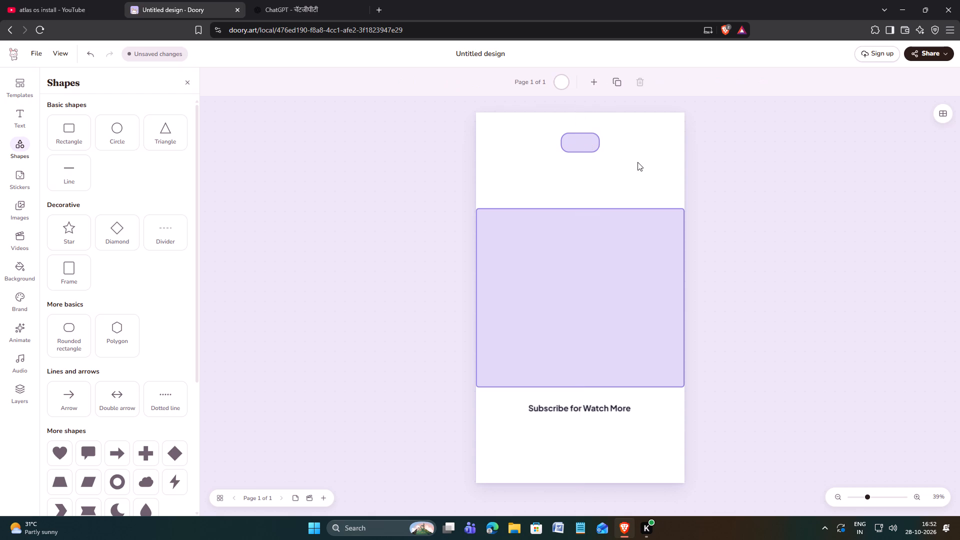
click(759, 216)
Make the large central rectangle slightly taller and re-centre it on the page.
click(587, 273)
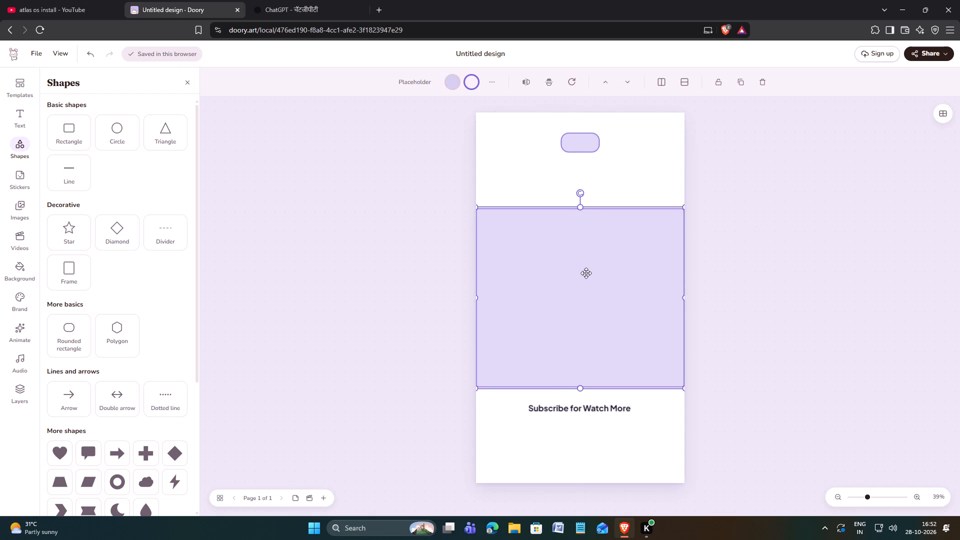
drag(581, 207, 579, 199)
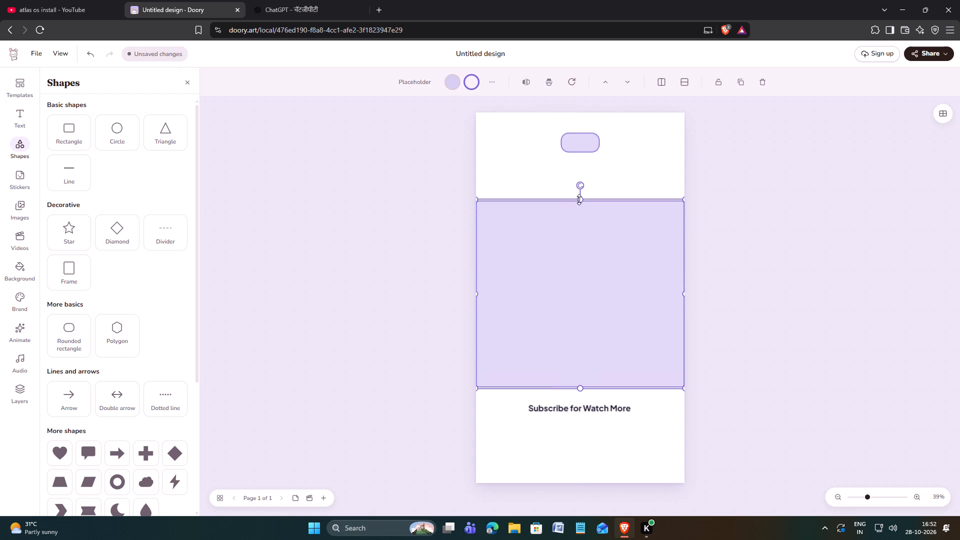
click(569, 264)
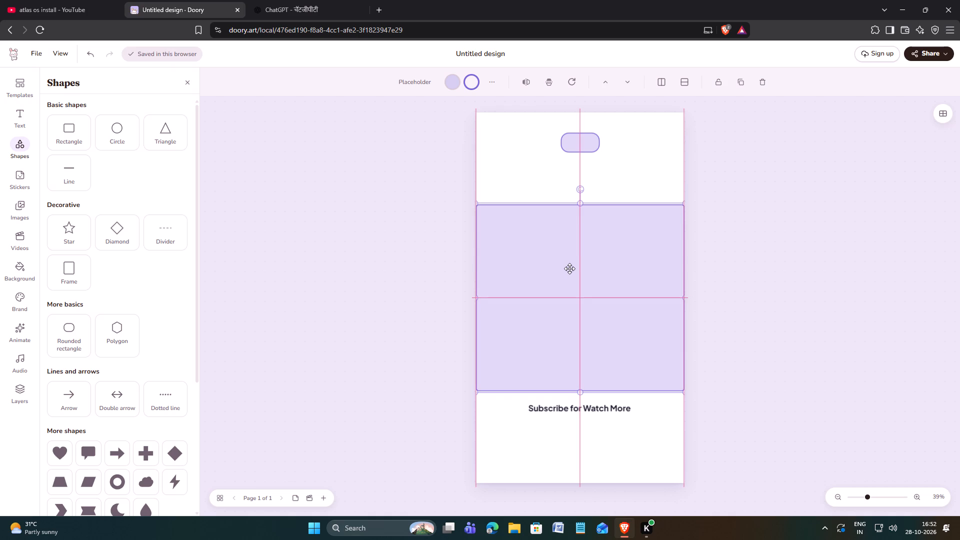
drag(581, 206, 581, 203)
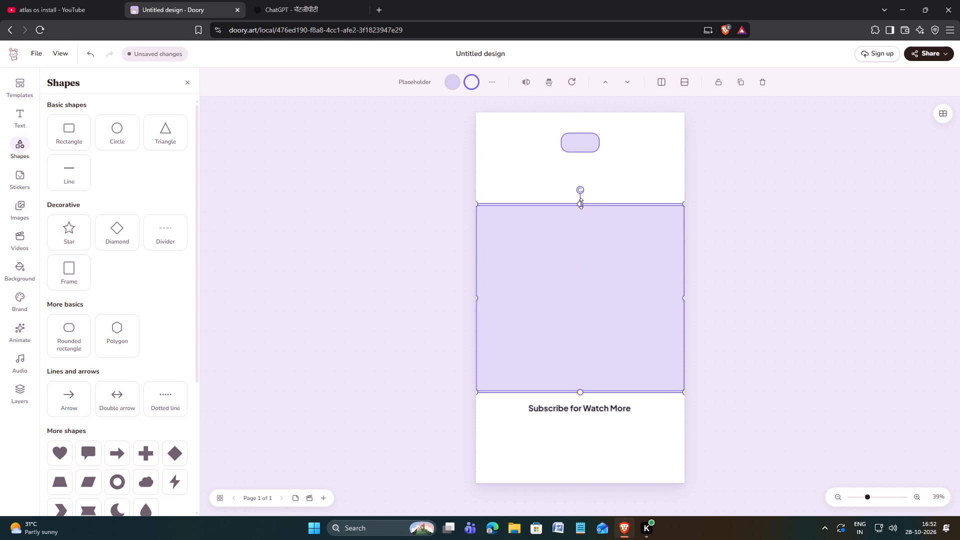
drag(581, 203, 581, 199)
click(578, 248)
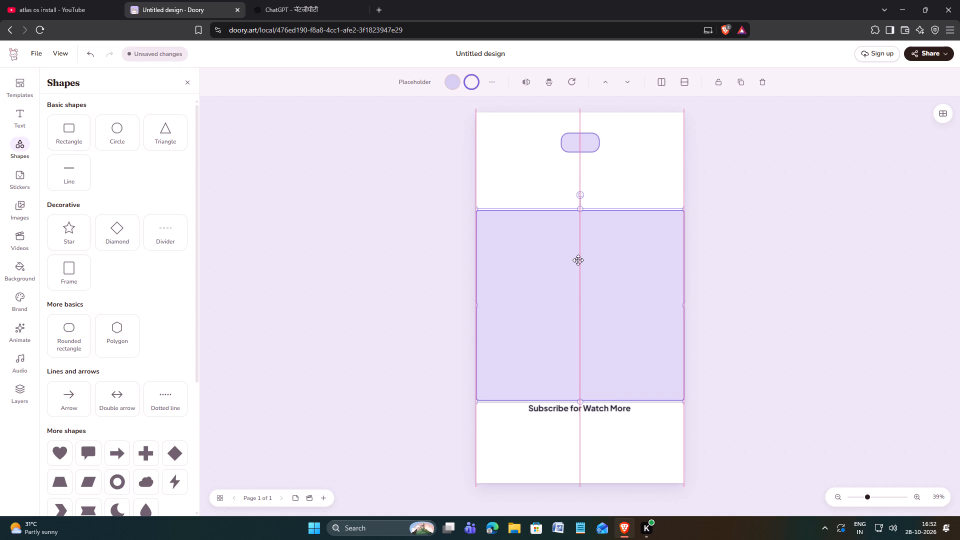
click(606, 186)
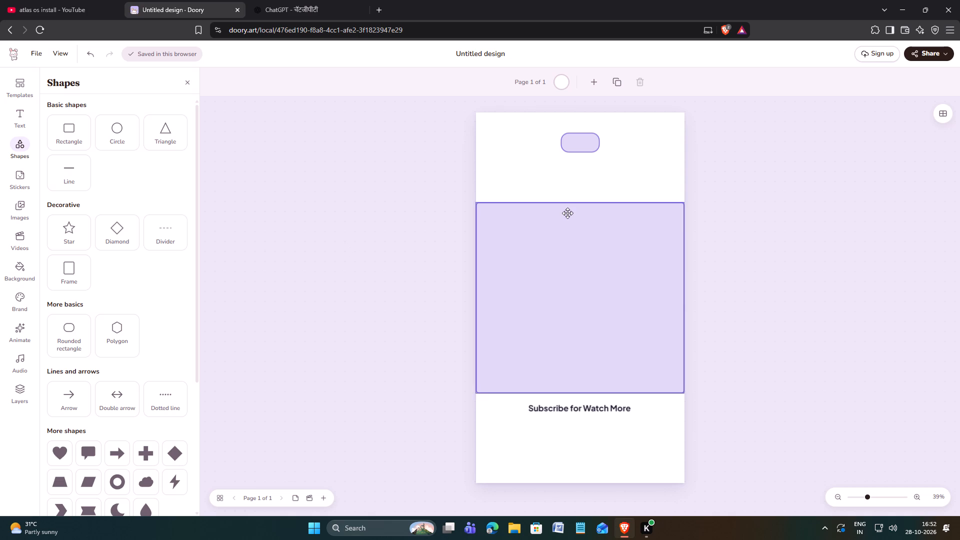
Add a ribbon banner shape and stretch it wide between the small rounded rectangle and the large rectangle.
scroll(84, 346, down, 3)
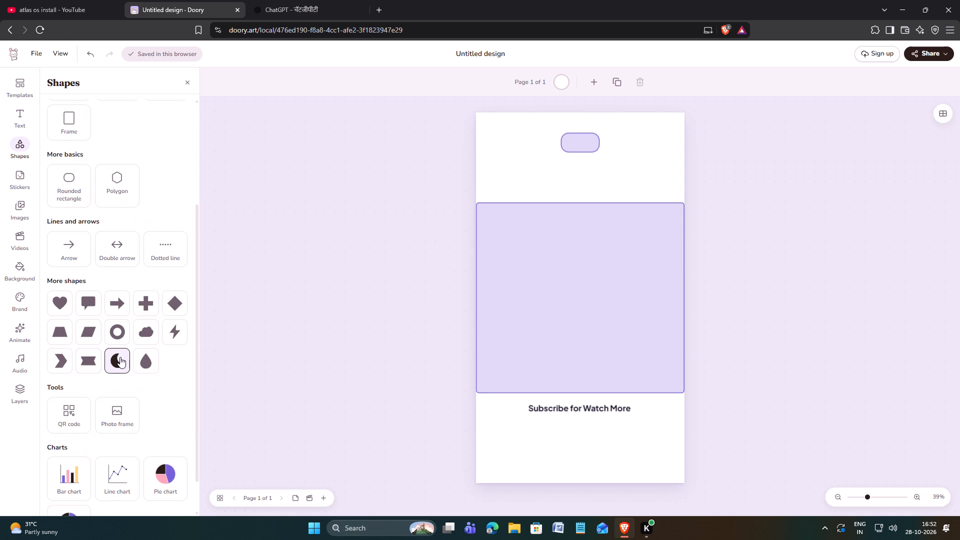
scroll(120, 358, down, 1)
click(91, 322)
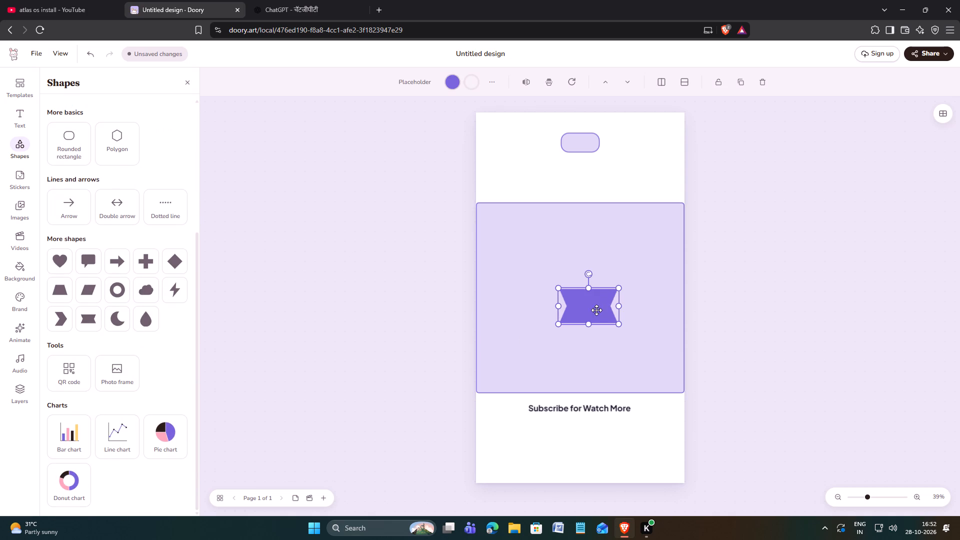
drag(596, 310, 586, 274)
drag(585, 272, 575, 258)
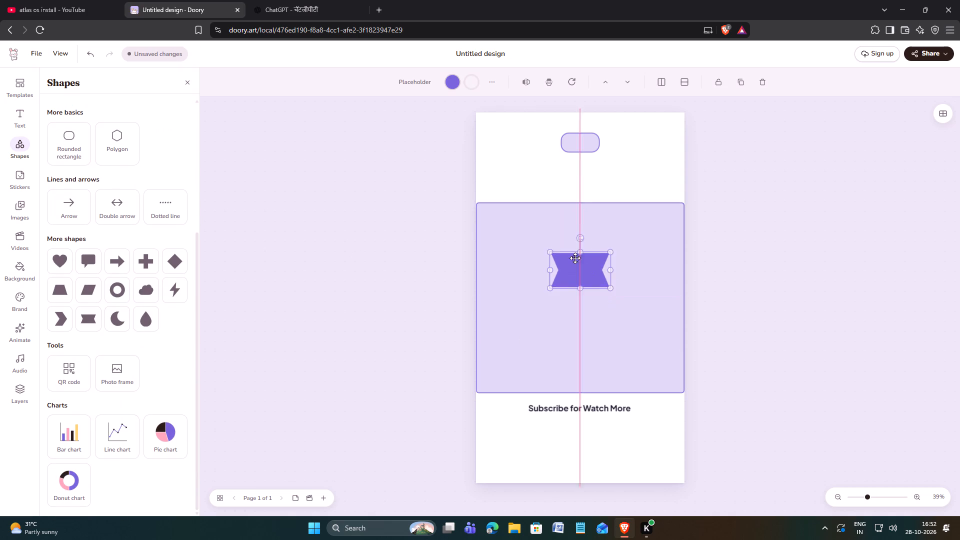
drag(575, 258, 525, 178)
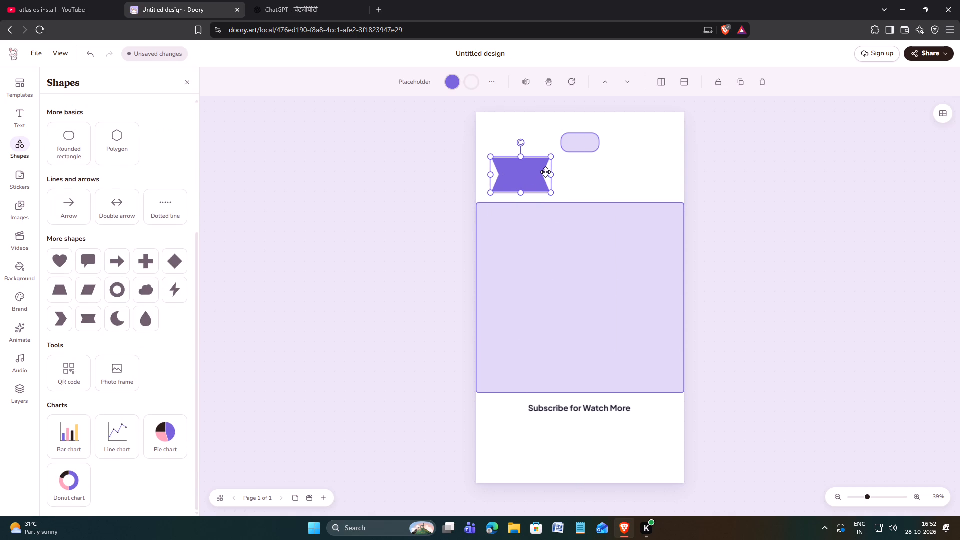
drag(550, 174, 670, 175)
drag(579, 192, 580, 198)
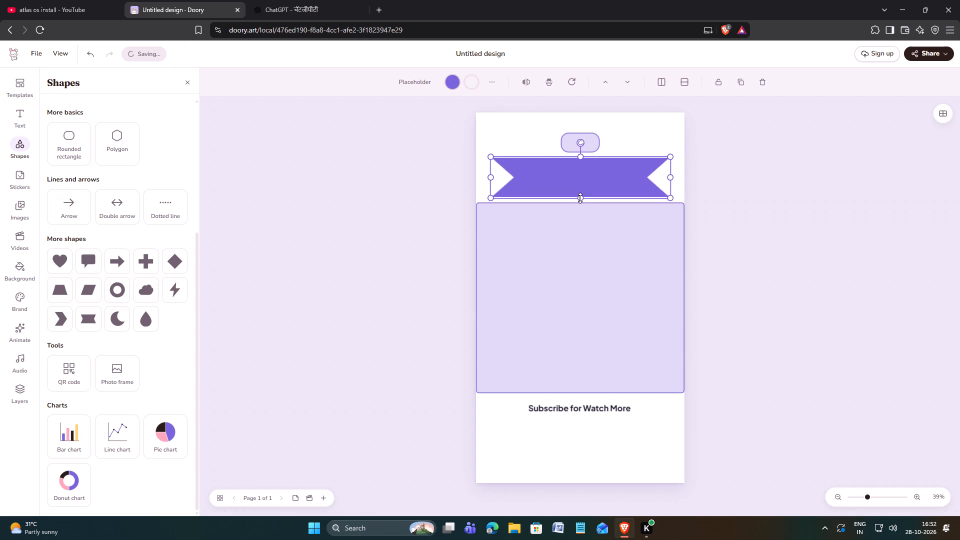
drag(580, 198, 579, 199)
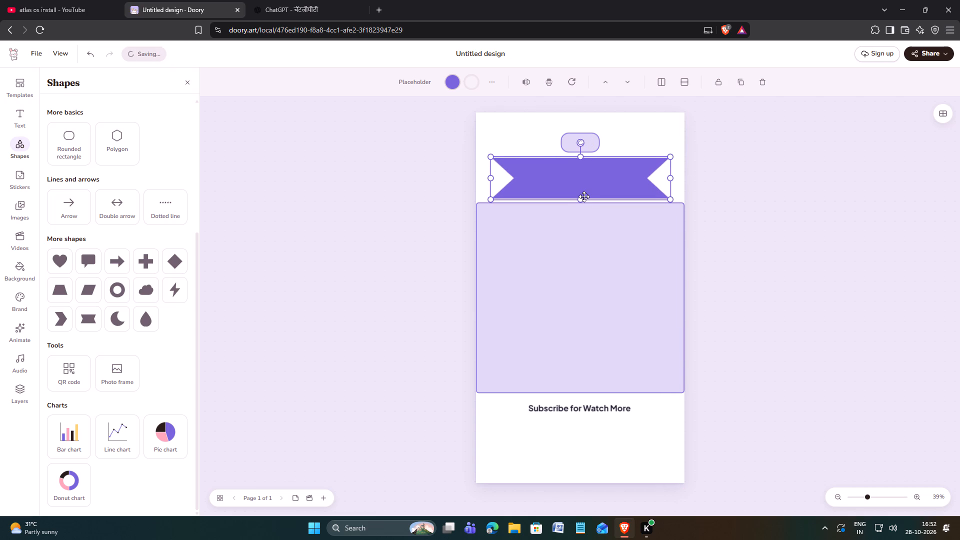
click(580, 158)
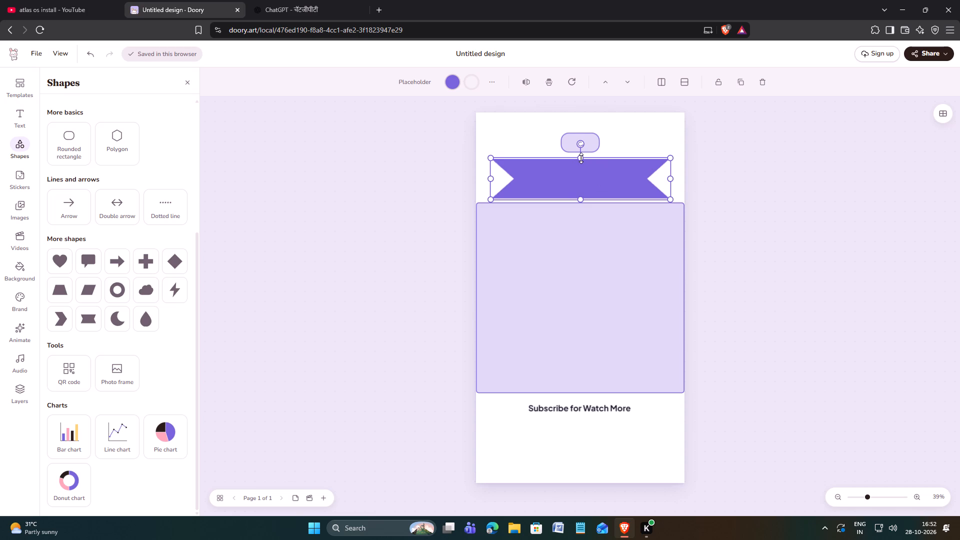
Scale the ribbon banner down slightly and centre it horizontally just above the large rectangle.
click(596, 412)
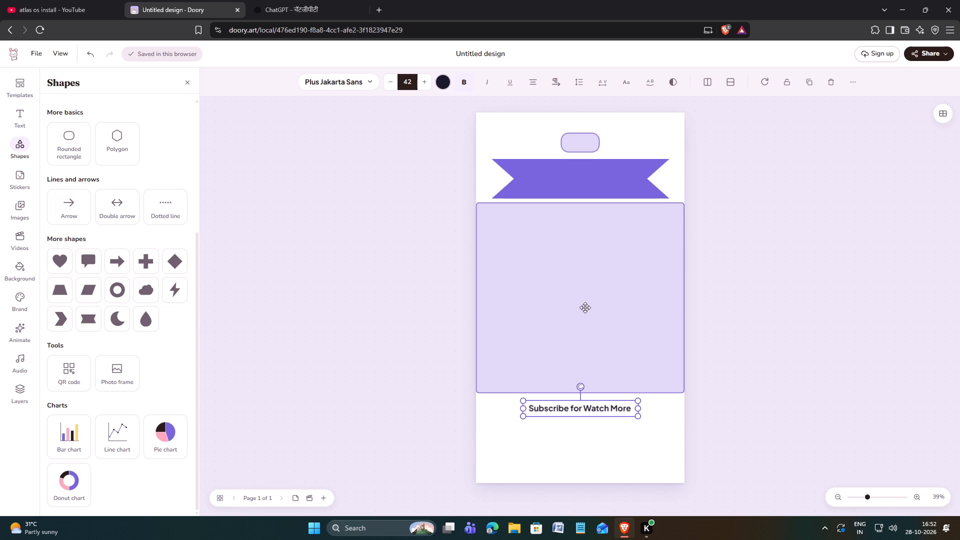
click(597, 183)
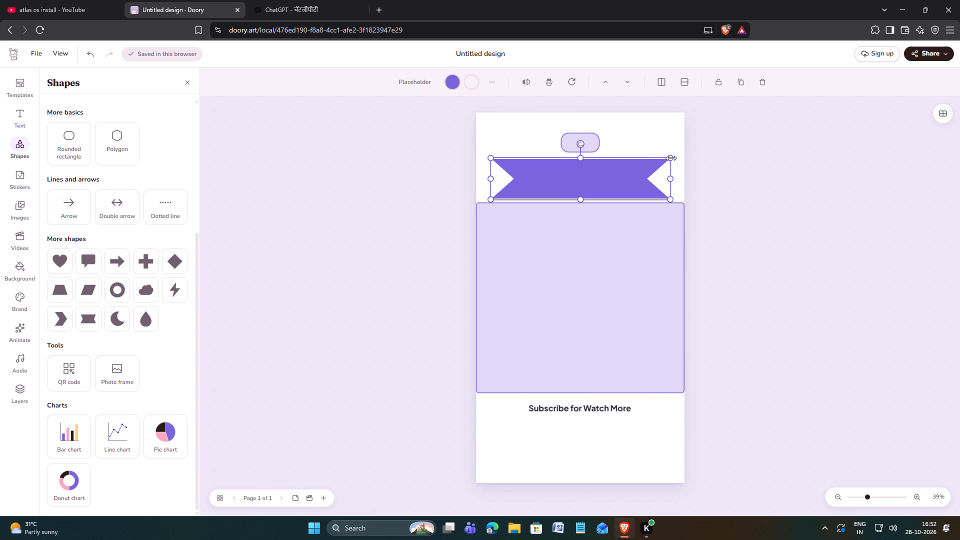
drag(671, 158, 659, 167)
drag(589, 184, 600, 182)
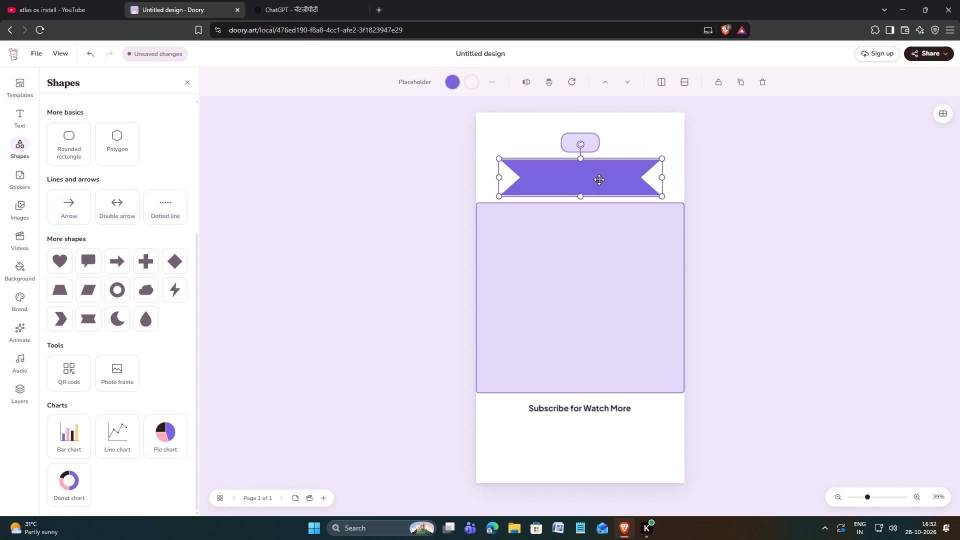
click(599, 179)
click(596, 263)
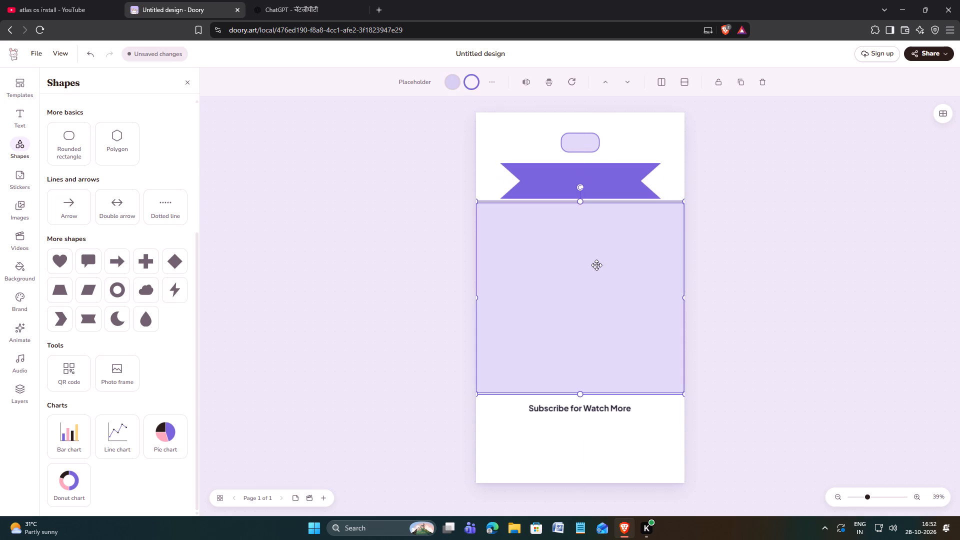
click(731, 301)
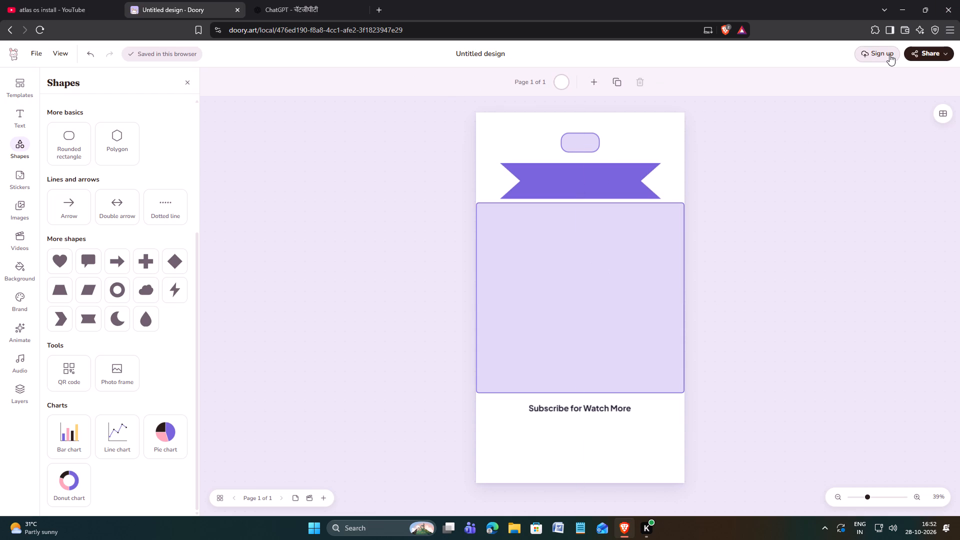
Copy the design to the clipboard as an image.
click(947, 54)
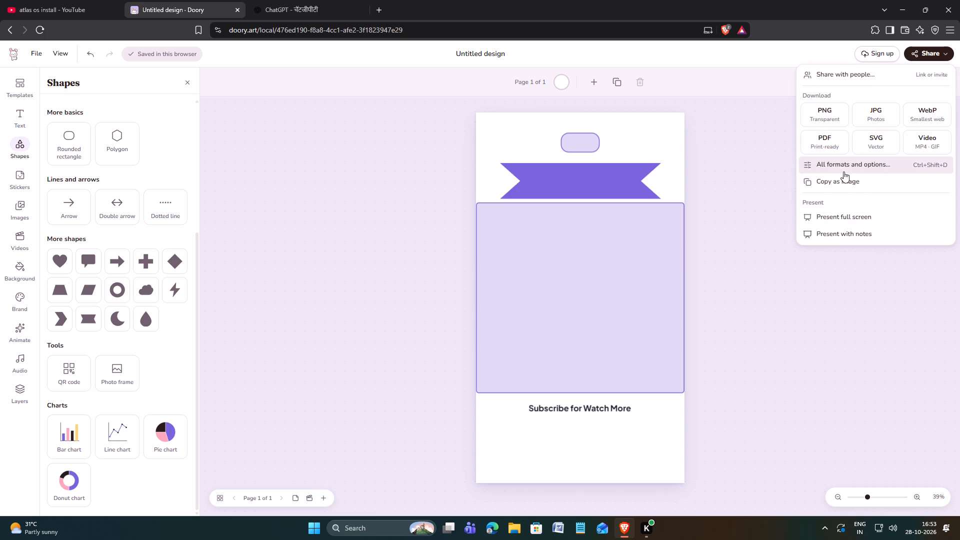
click(849, 184)
click(773, 224)
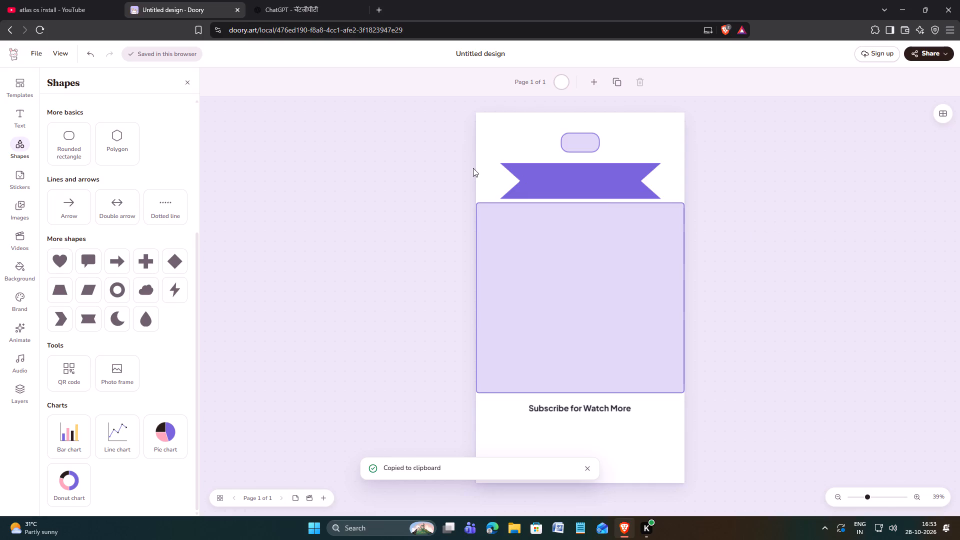
click(336, 147)
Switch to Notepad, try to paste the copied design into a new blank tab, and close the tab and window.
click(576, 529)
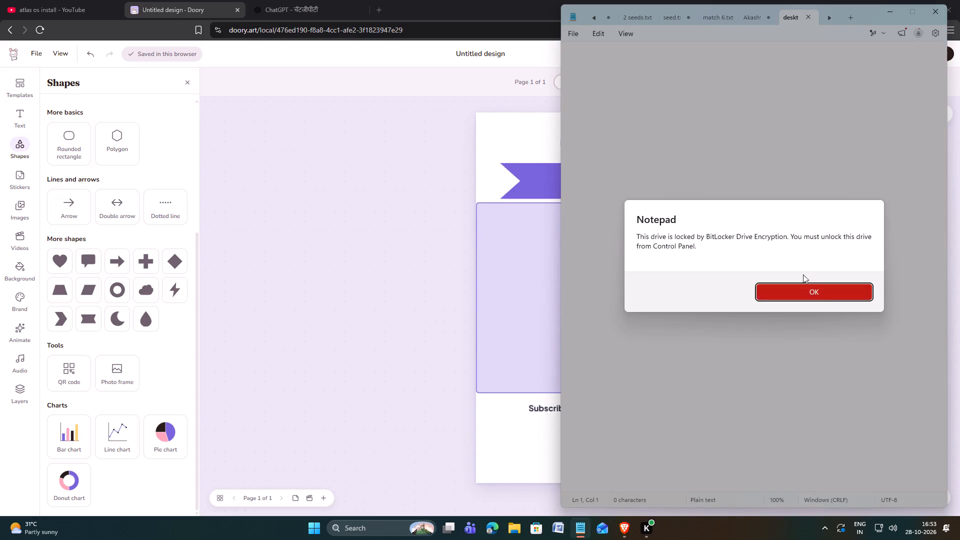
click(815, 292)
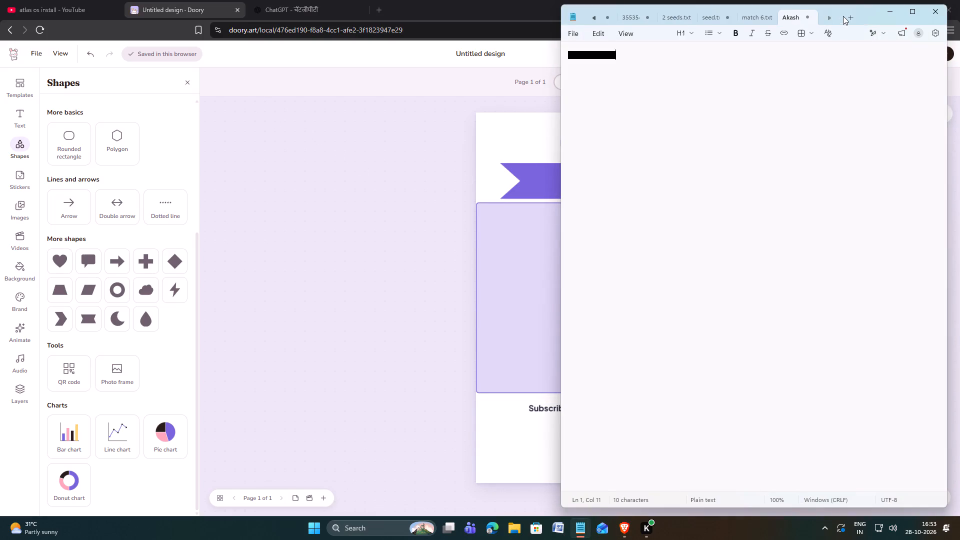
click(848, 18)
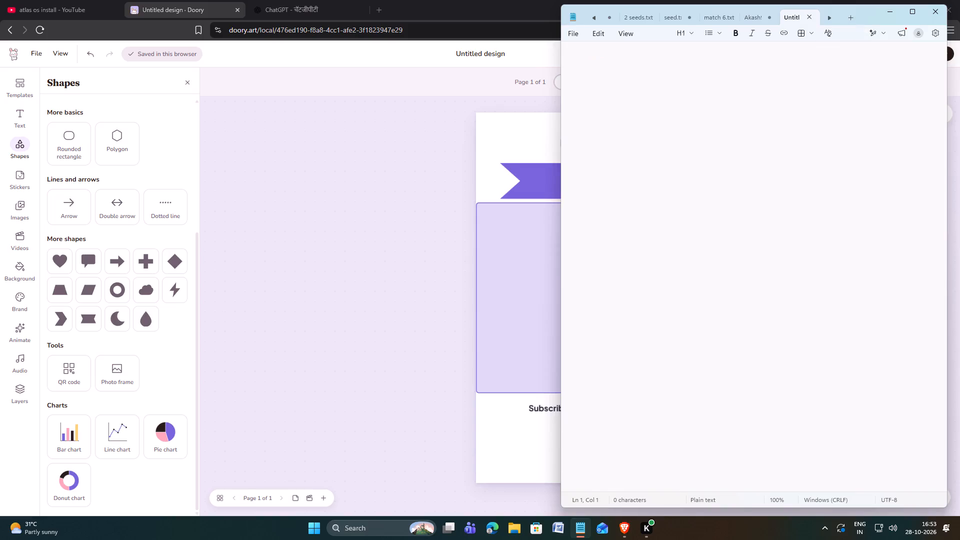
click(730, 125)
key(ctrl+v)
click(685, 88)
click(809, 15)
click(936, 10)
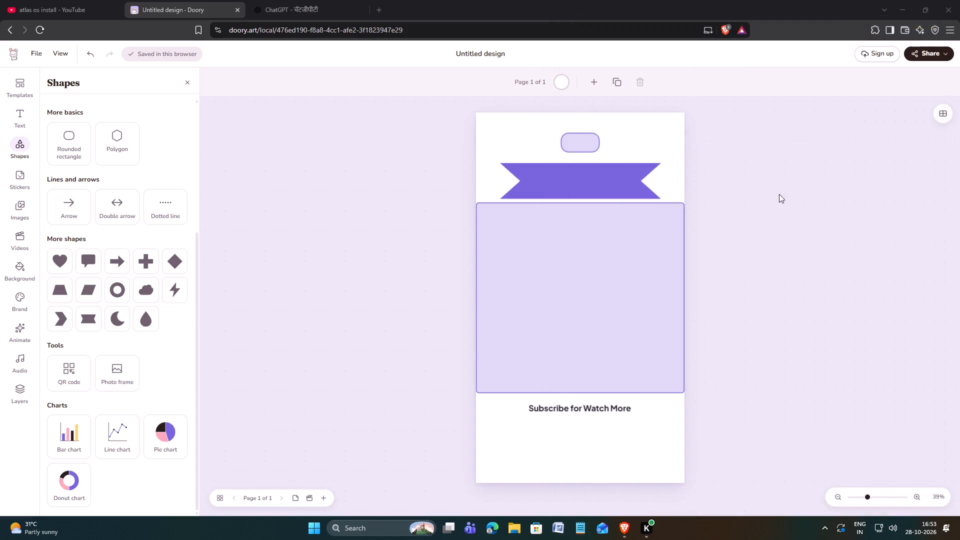
click(583, 532)
click(633, 20)
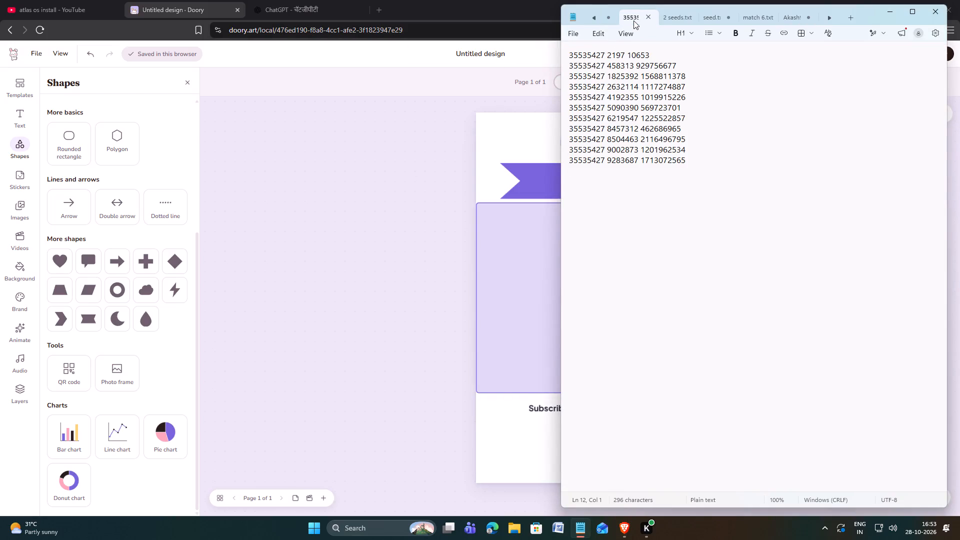
click(648, 15)
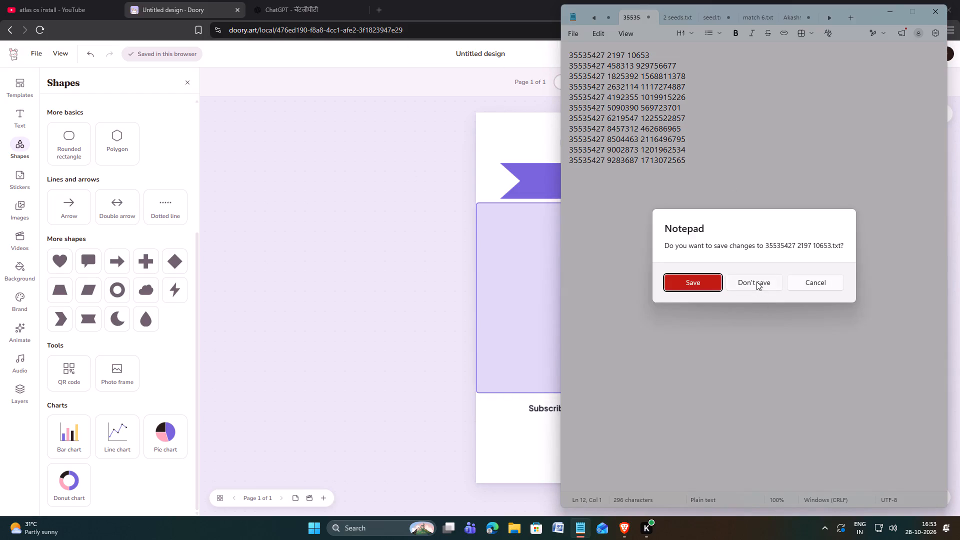
click(756, 281)
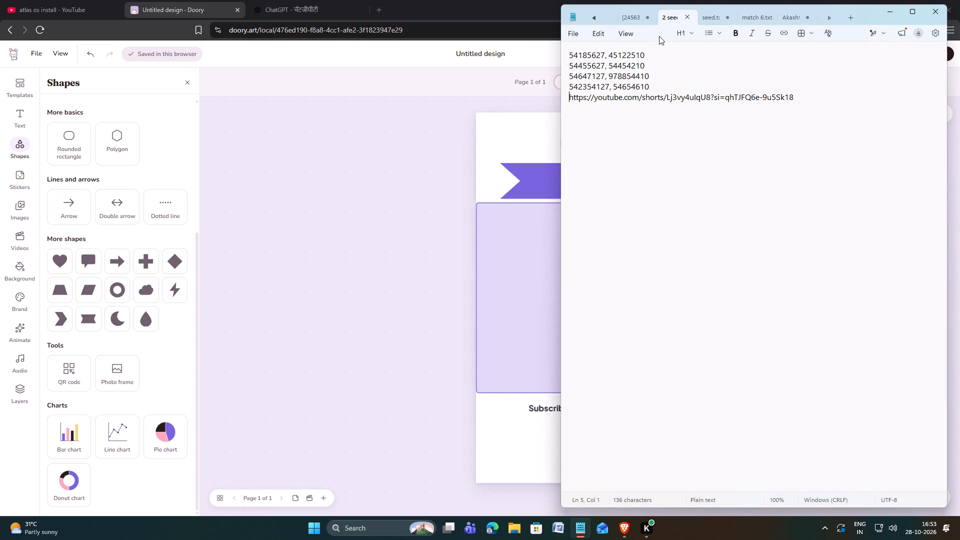
Close the Notepad tabs starting "2 seed", "seed.txt" without saving its changes, and "match 6.txt".
click(687, 16)
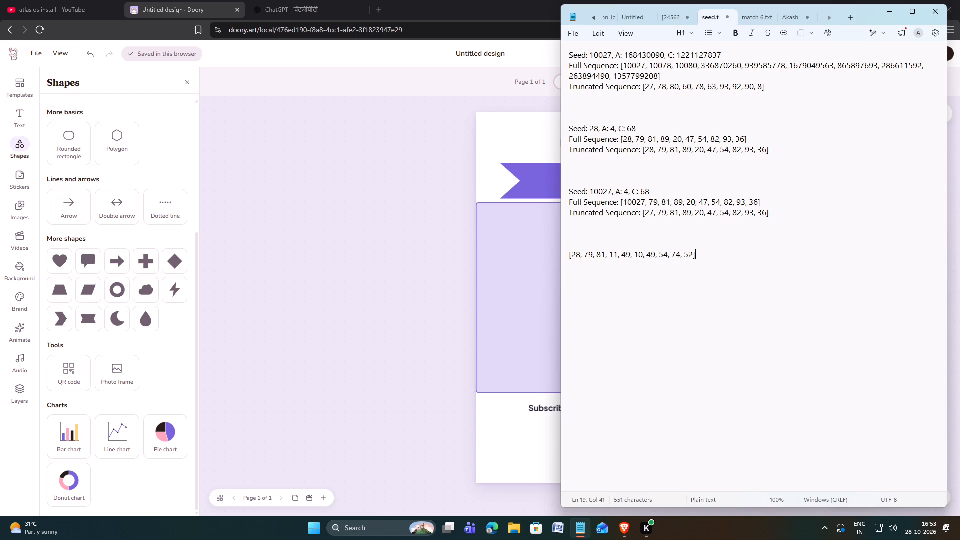
click(725, 15)
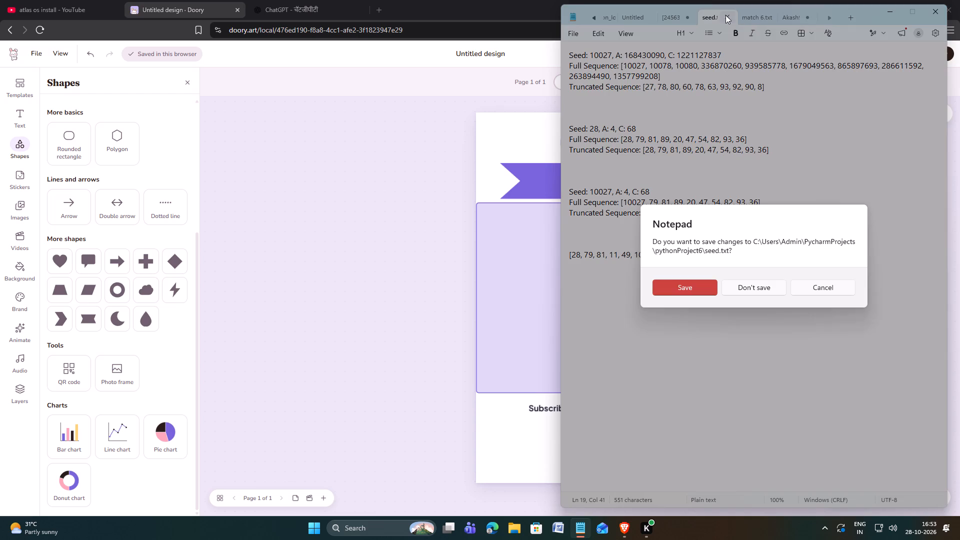
click(754, 280)
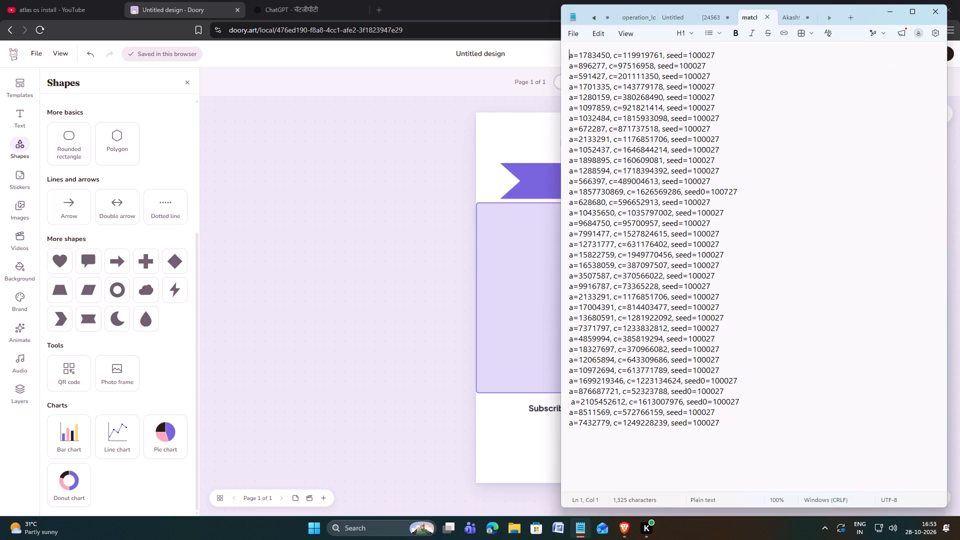
click(766, 15)
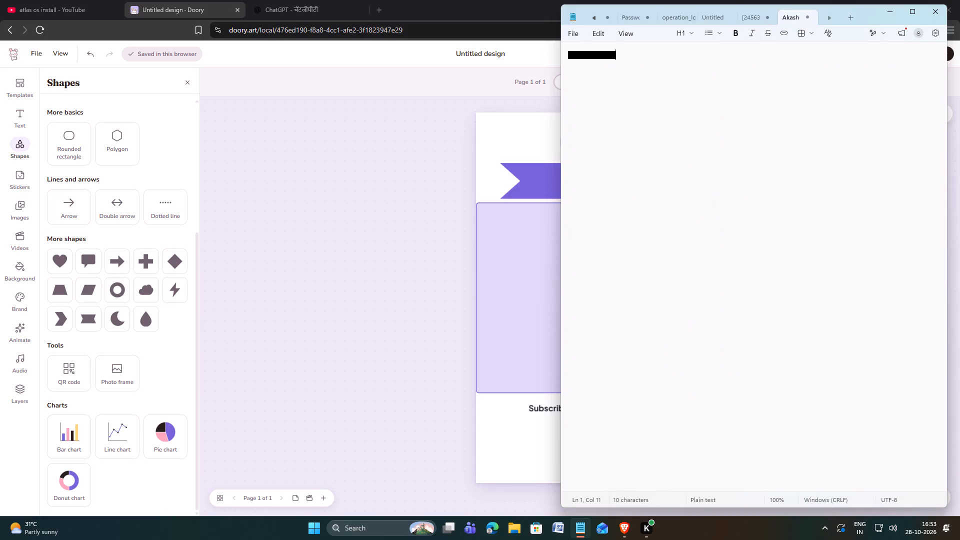
Skim the operation log file in its Notepad tab and close that tab.
click(742, 9)
click(674, 17)
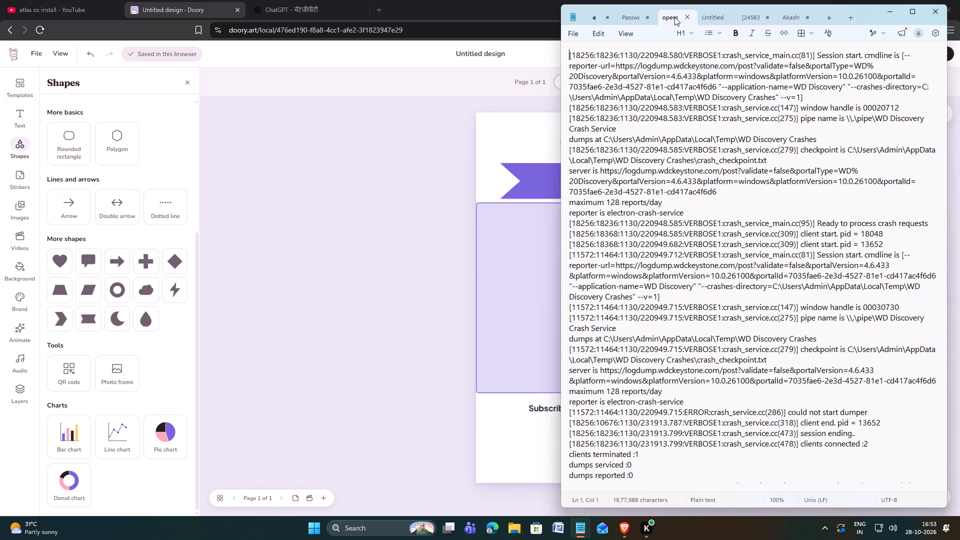
scroll(726, 229, down, 3)
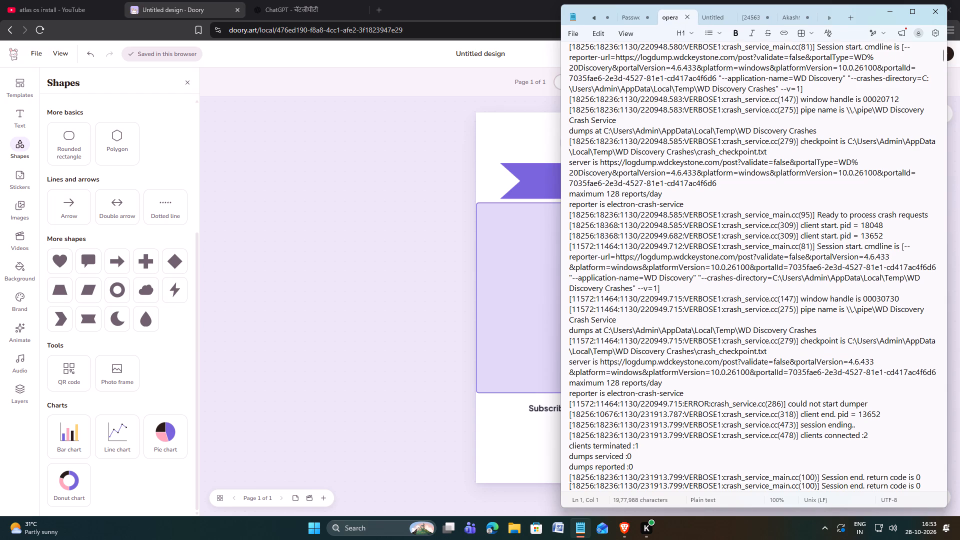
scroll(726, 236, down, 10)
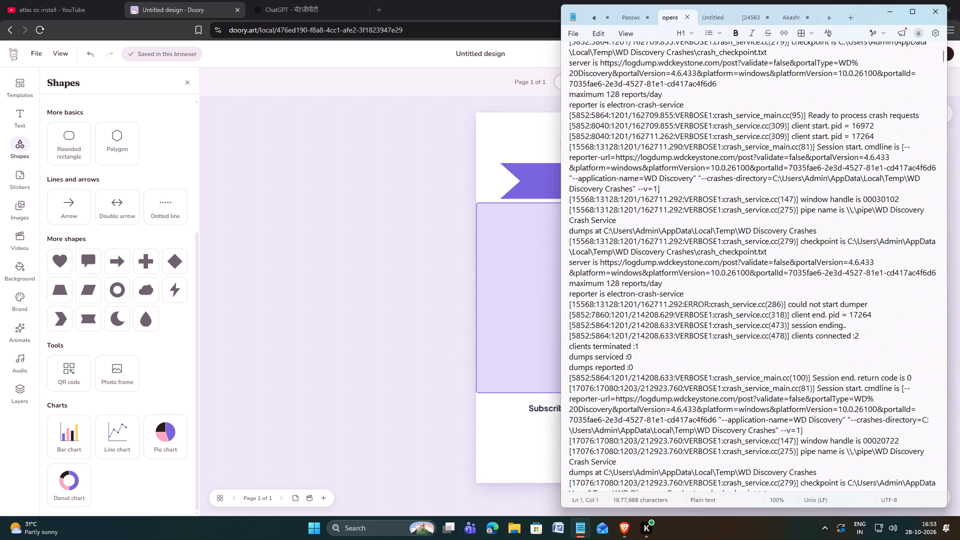
click(686, 17)
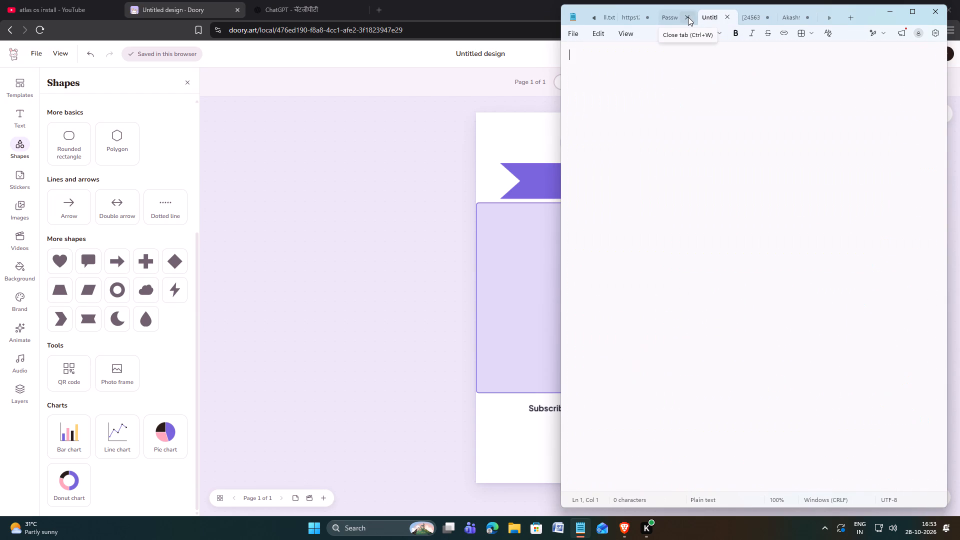
Add a new blank tab in Notepad and close the window.
click(847, 17)
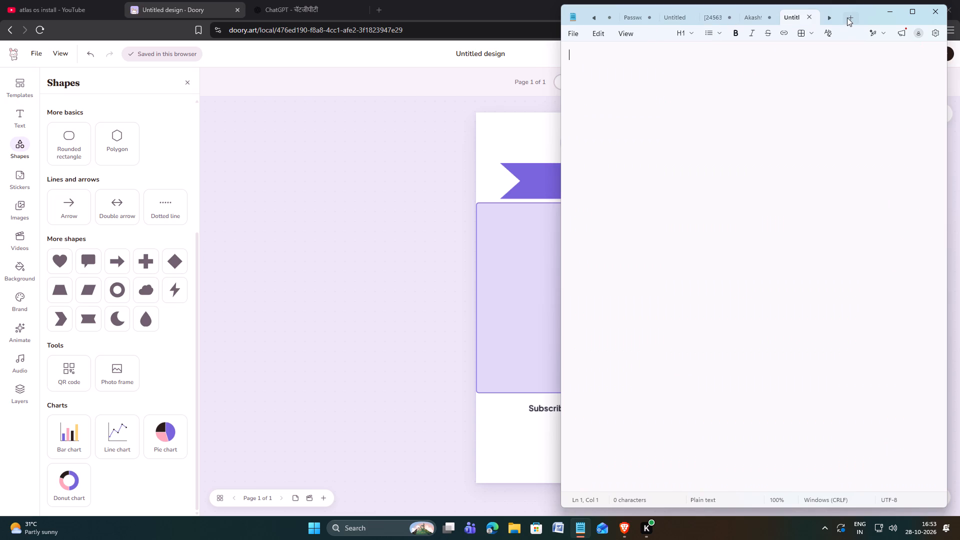
click(939, 13)
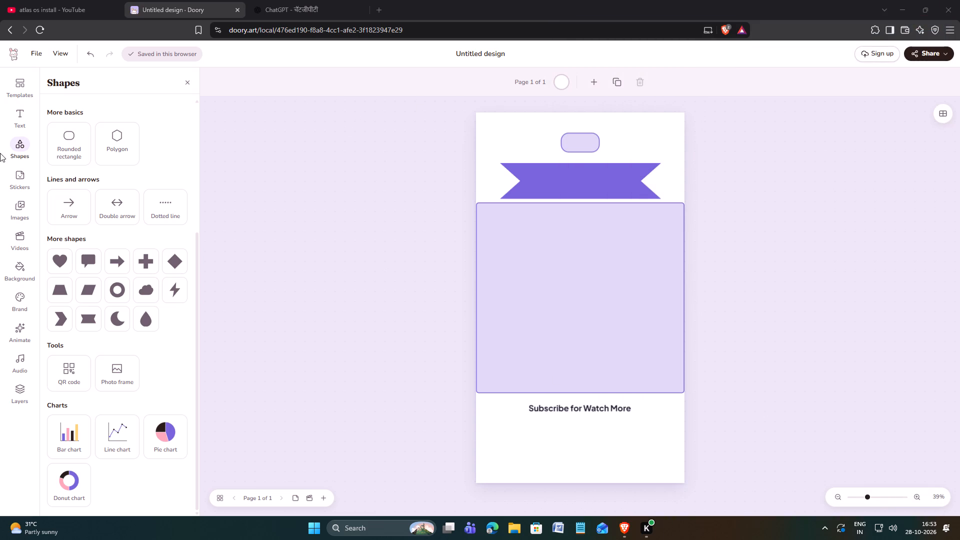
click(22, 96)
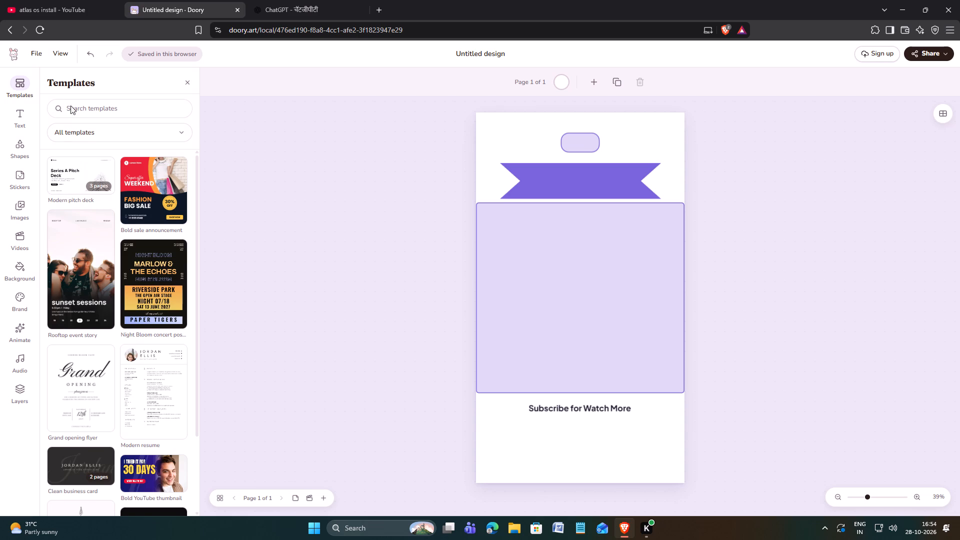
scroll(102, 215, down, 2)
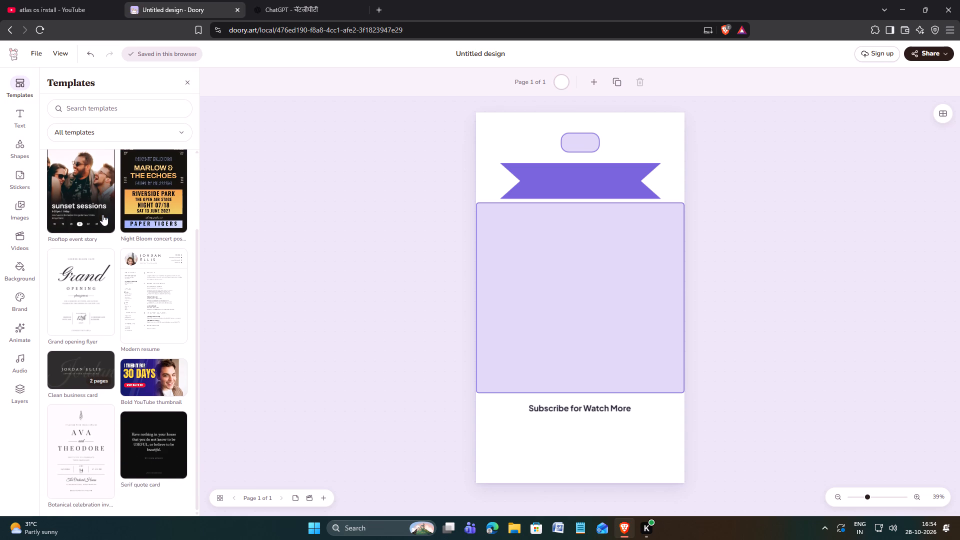
Resize the design to the Instagram Feed 1.91:1 format, 1080 × 566 px, scaling the content to fit.
click(36, 55)
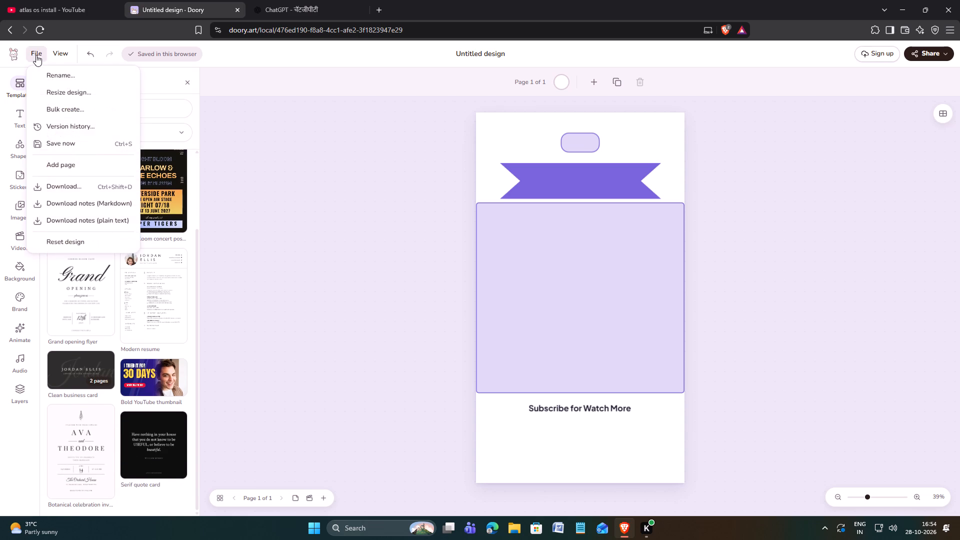
click(71, 96)
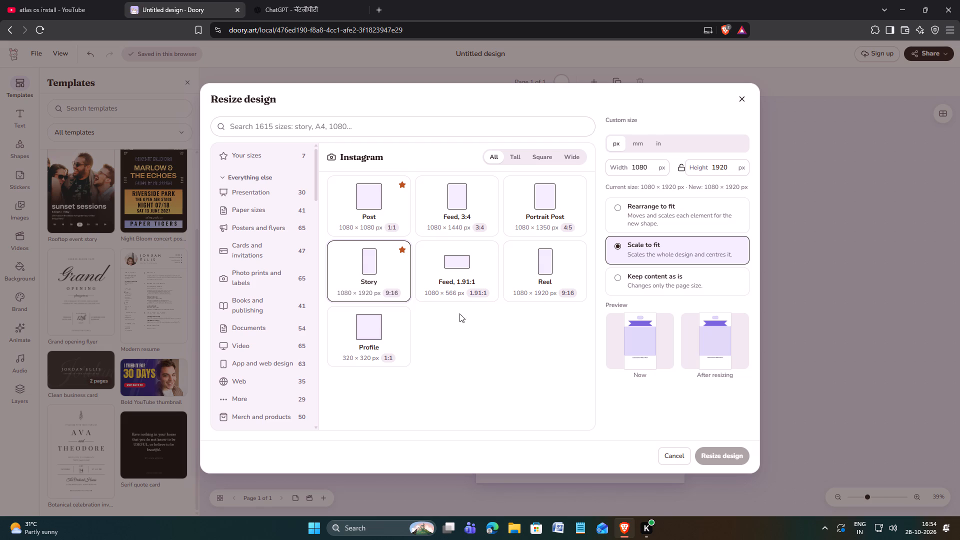
click(472, 272)
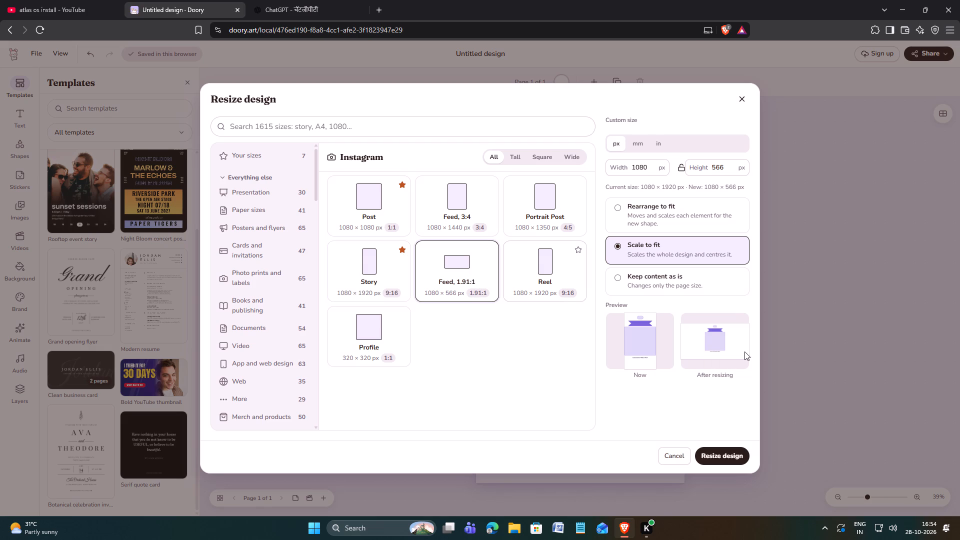
click(717, 453)
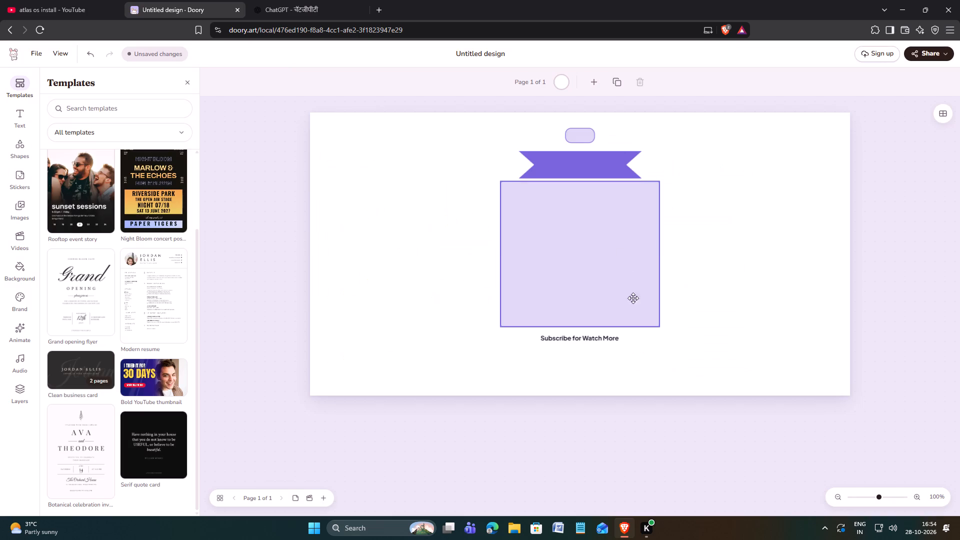
Select all elements on the page, including the shapes and the "Subscribe for Watch More" text, and delete them.
click(607, 230)
drag(469, 118, 668, 331)
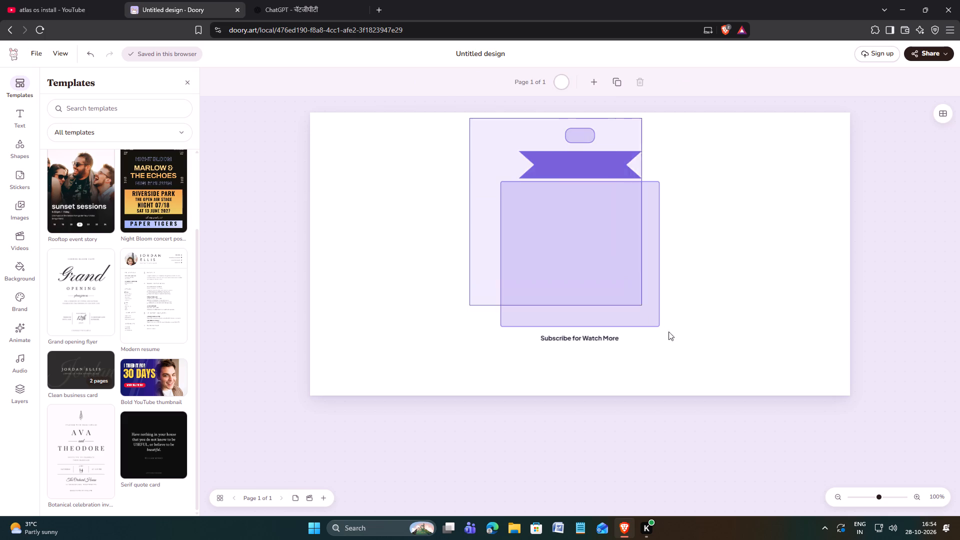
drag(668, 331, 706, 366)
click(776, 81)
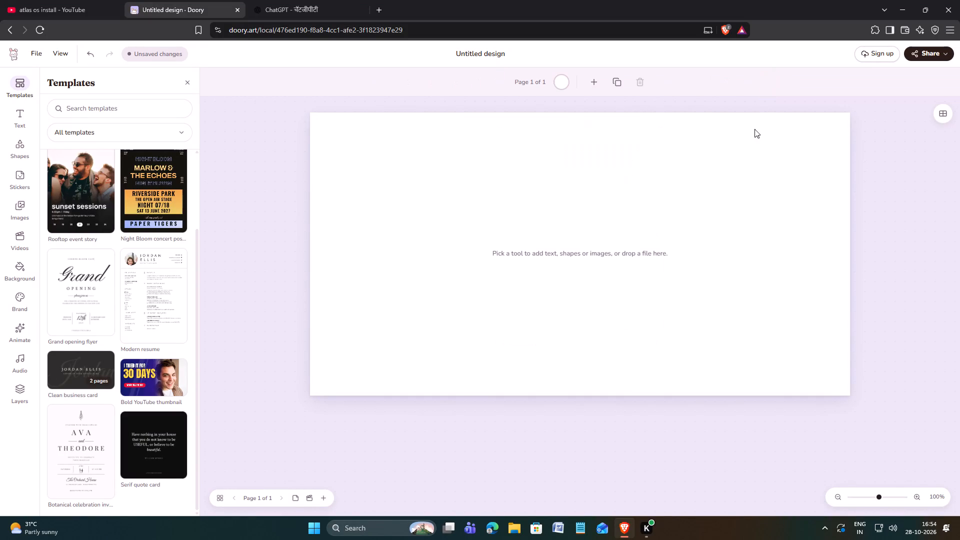
click(604, 246)
click(577, 244)
Open the shapes collection and browse the basic, decorative and line shapes for the empty page.
click(25, 150)
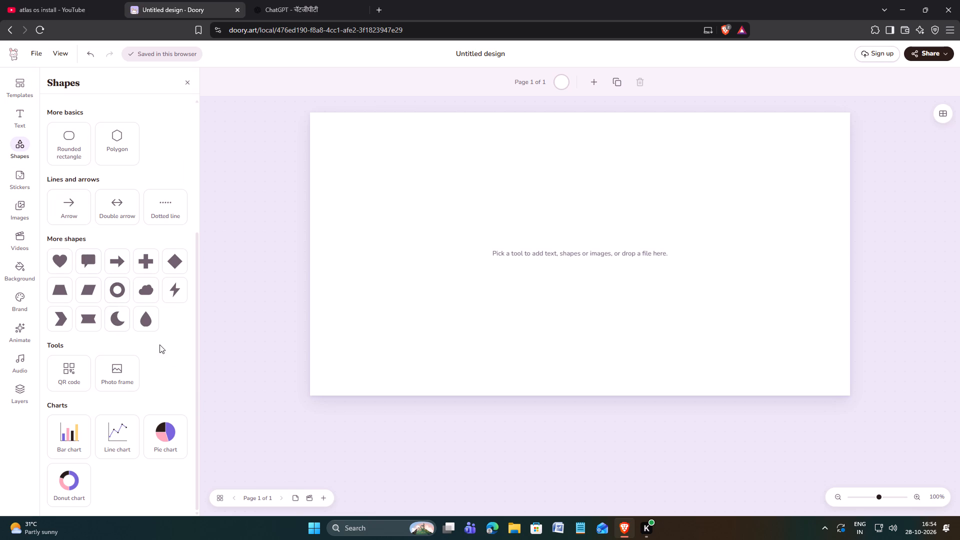
scroll(159, 348, down, 5)
Add a rectangle to the blank wide page and stretch it into a full-width band across the lower half.
scroll(162, 348, down, 2)
scroll(80, 160, up, 3)
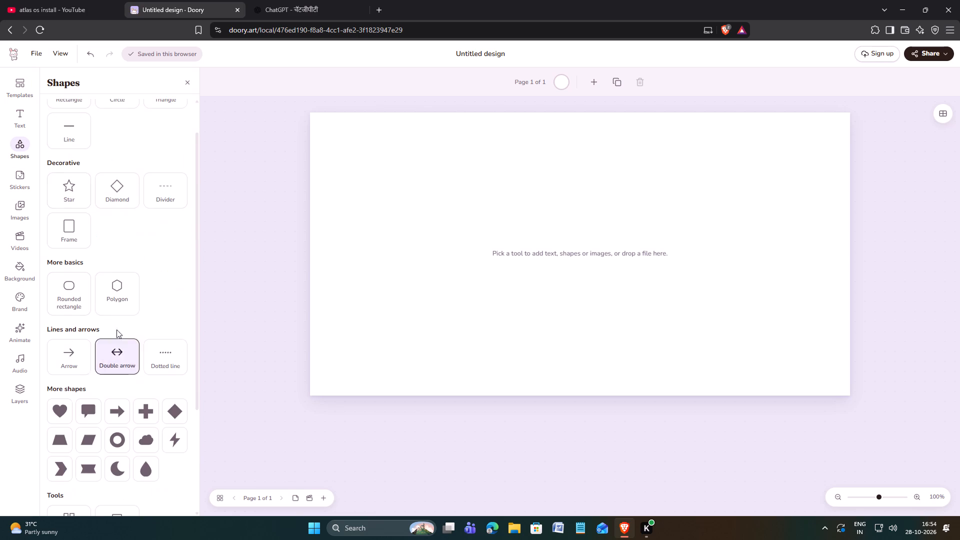
scroll(126, 288, up, 3)
click(78, 136)
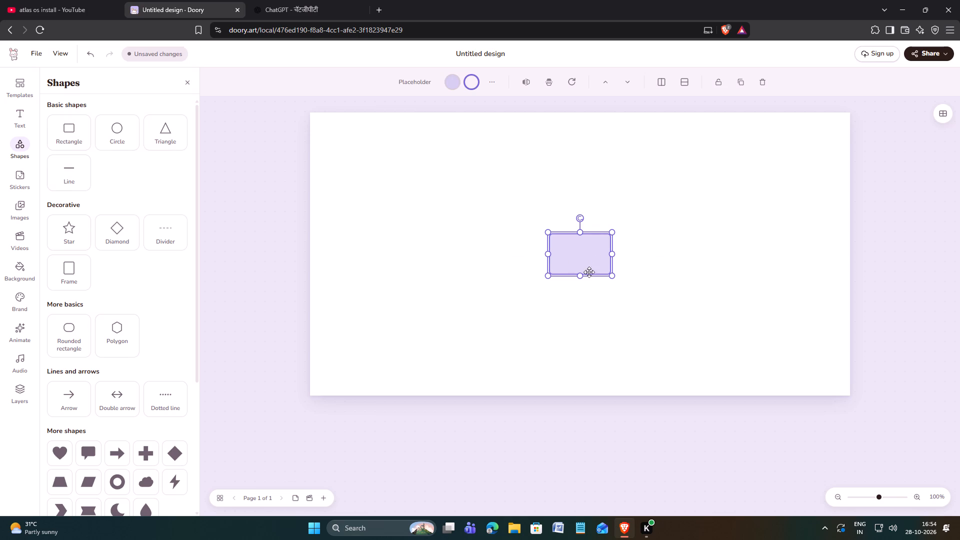
drag(579, 276, 581, 293)
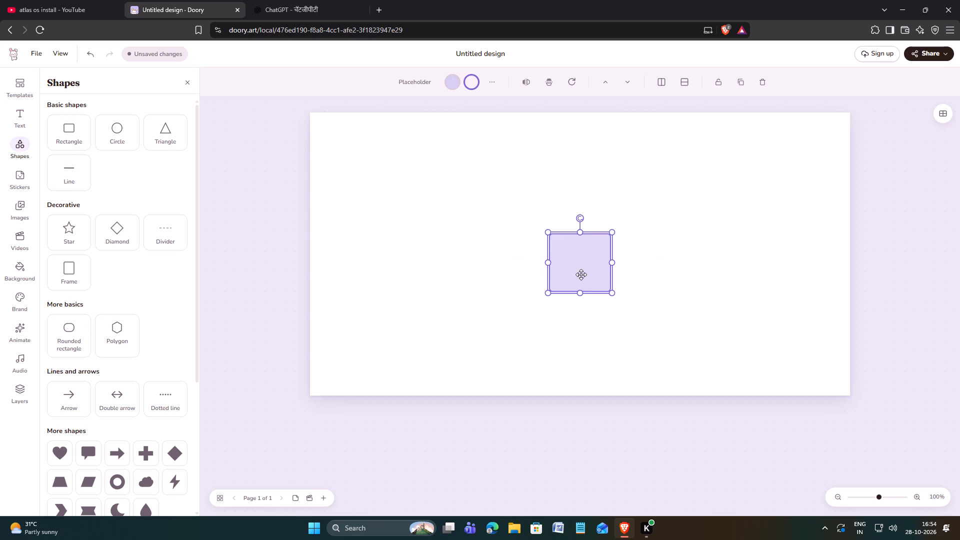
drag(582, 269, 345, 323)
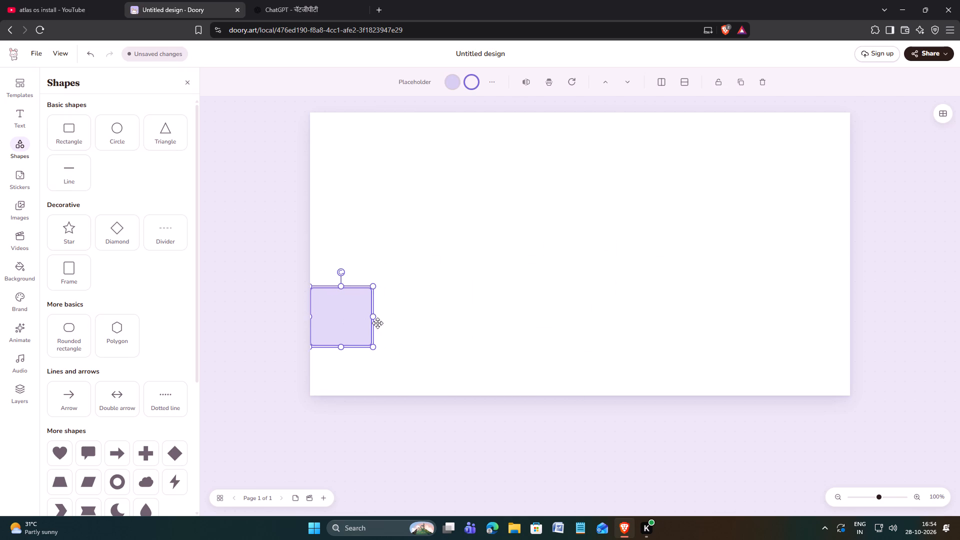
drag(371, 316, 851, 317)
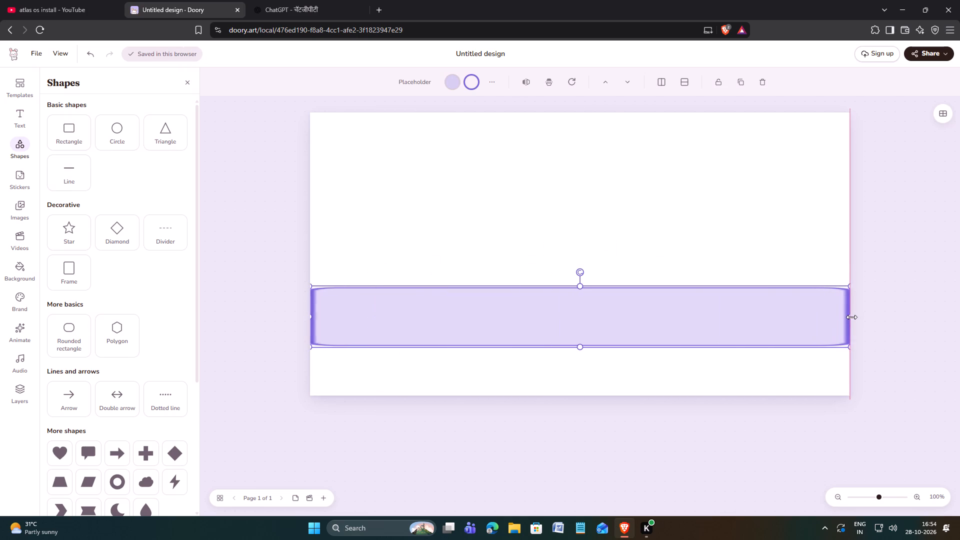
drag(851, 317, 857, 317)
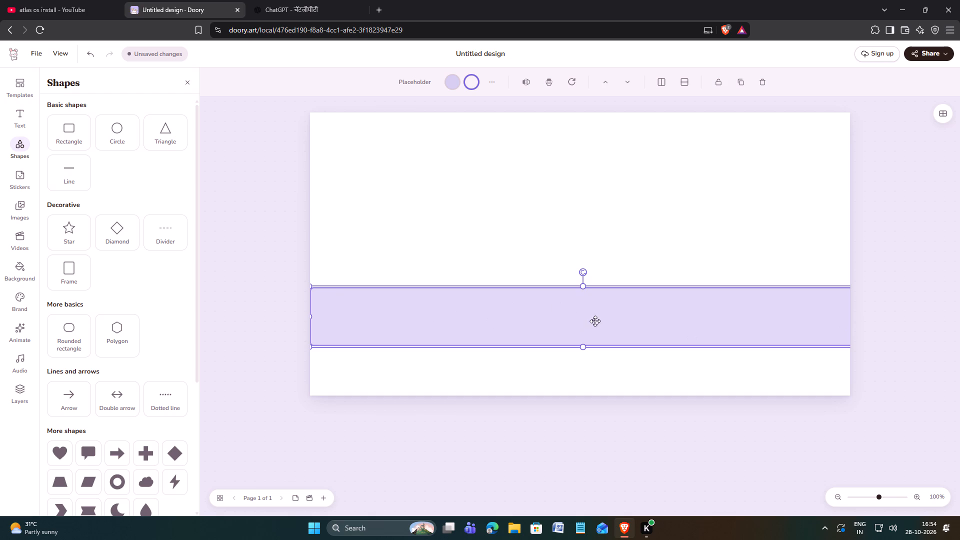
click(599, 320)
Fill the full-width band with the preset dark red-to-navy gradient.
click(453, 88)
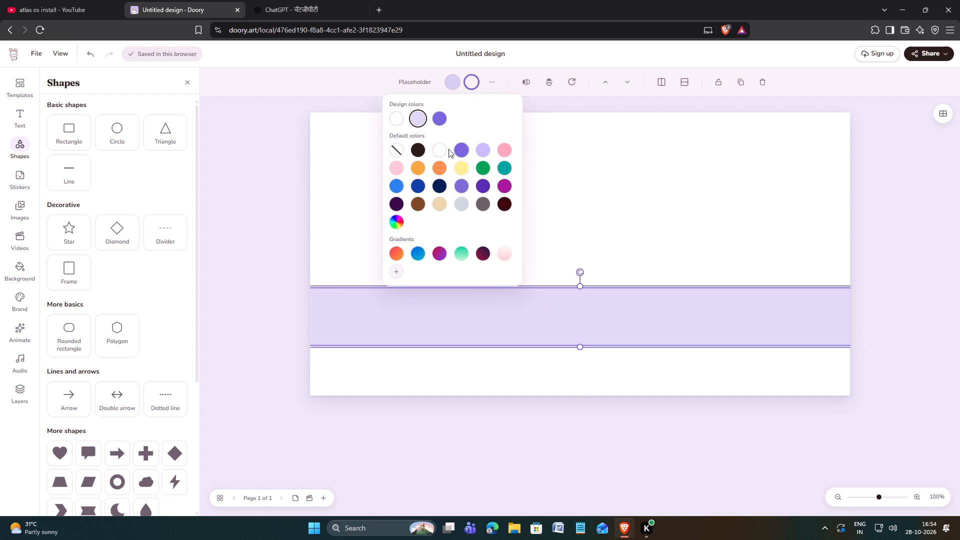
click(482, 251)
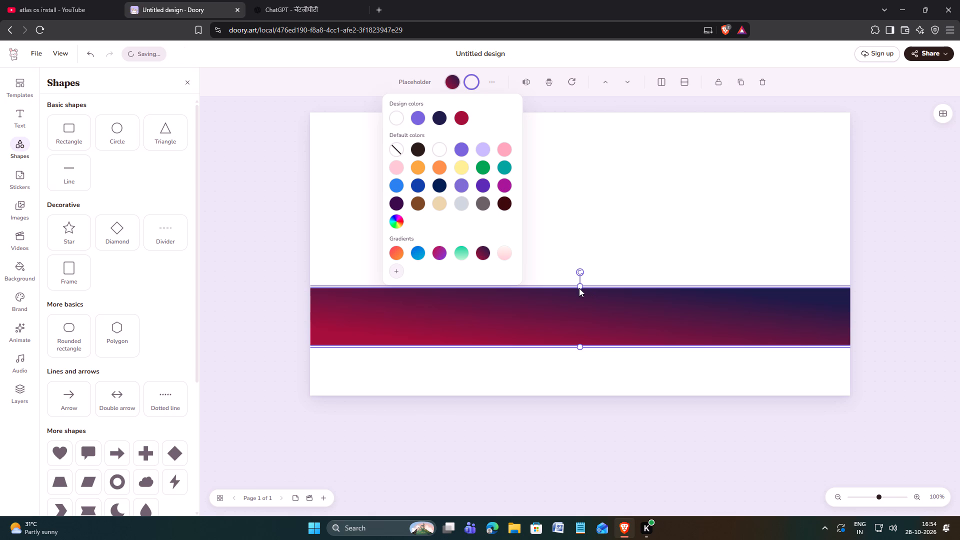
click(580, 286)
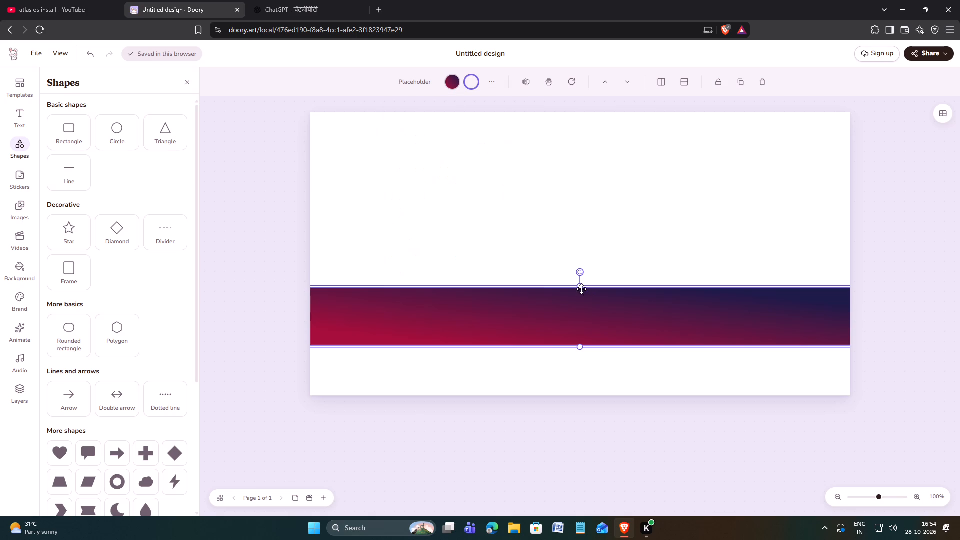
Make the gradient band thinner by bringing in its top and bottom edges.
drag(580, 287, 580, 304)
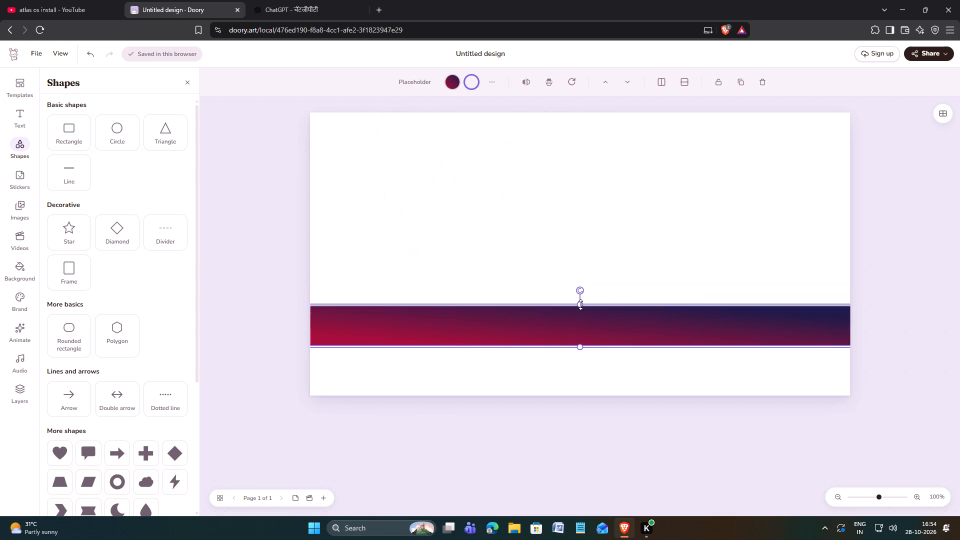
drag(580, 304, 579, 305)
drag(580, 348, 580, 343)
click(635, 216)
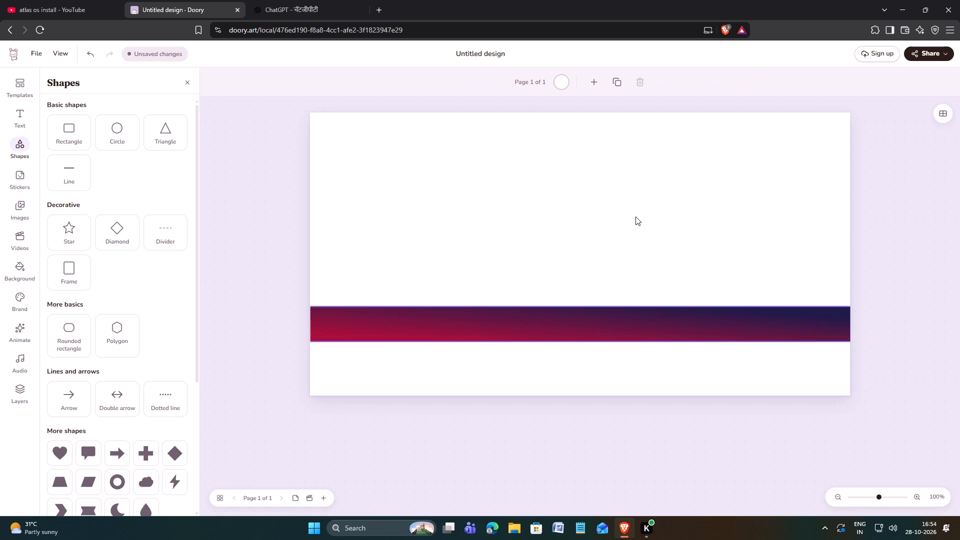
Duplicate the gradient band and place the copy across the upper part of the page, aligned with the page's left edge.
click(529, 332)
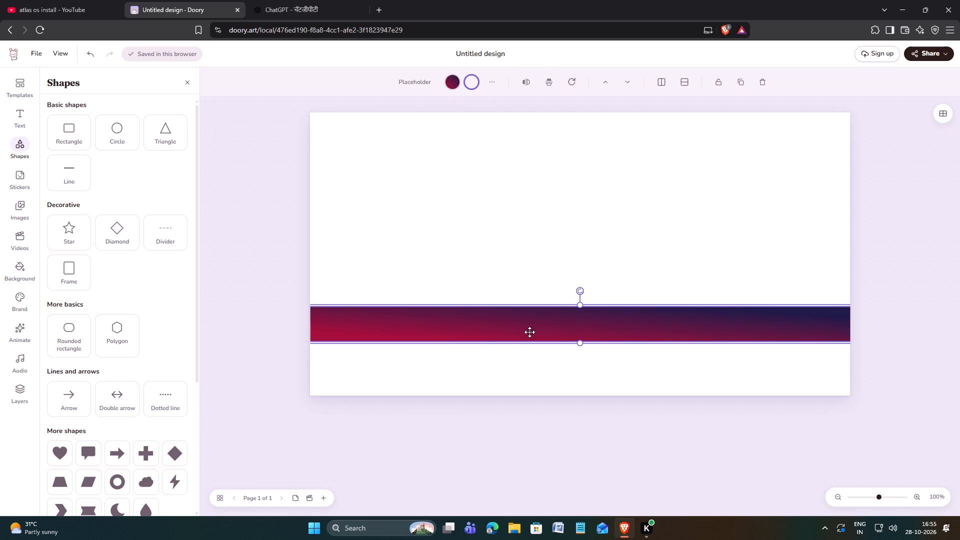
click(738, 84)
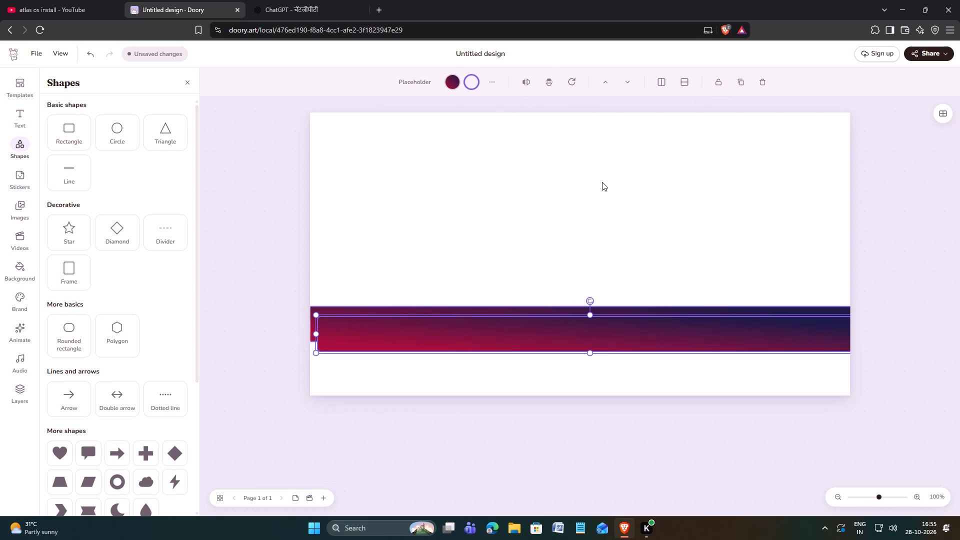
drag(616, 335, 608, 174)
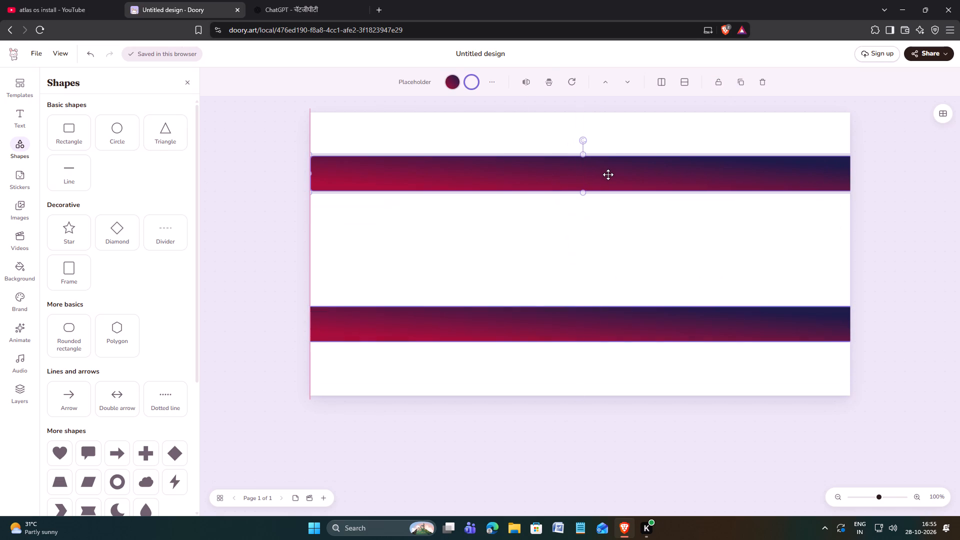
drag(608, 174, 608, 178)
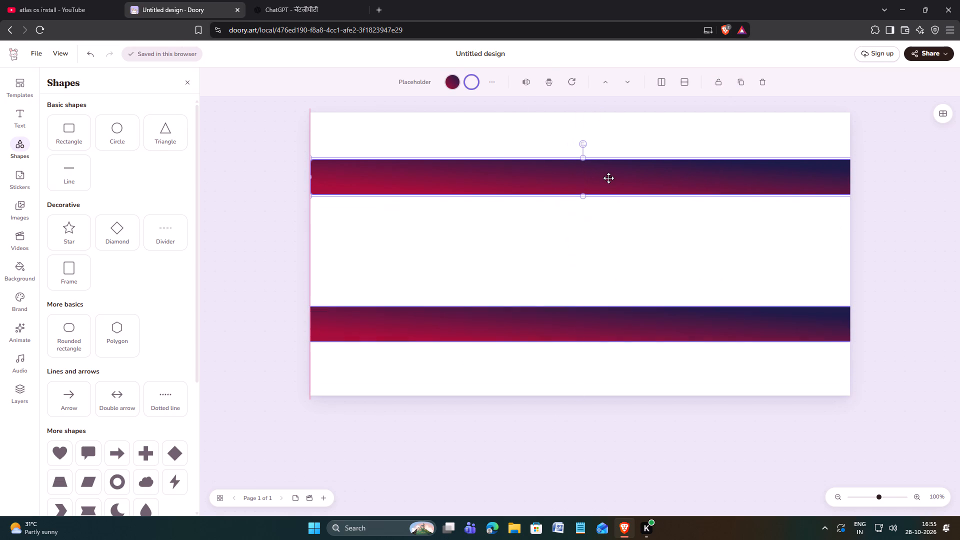
drag(608, 178, 607, 178)
click(489, 270)
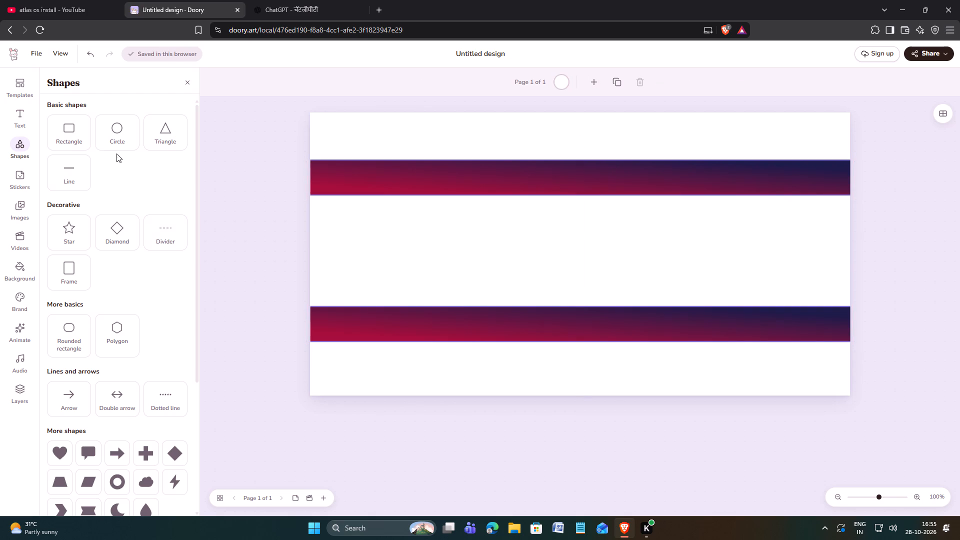
Add a circle, enlarge it to nearly fill the gap between the bands, and place it midway between them, right of the page centre.
click(125, 140)
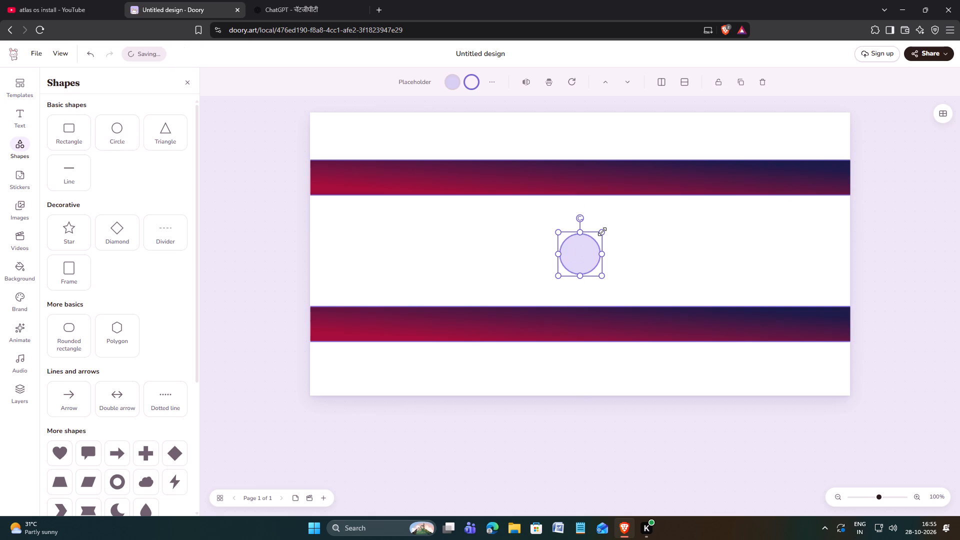
drag(602, 231, 634, 202)
drag(602, 231, 620, 249)
drag(648, 220, 678, 210)
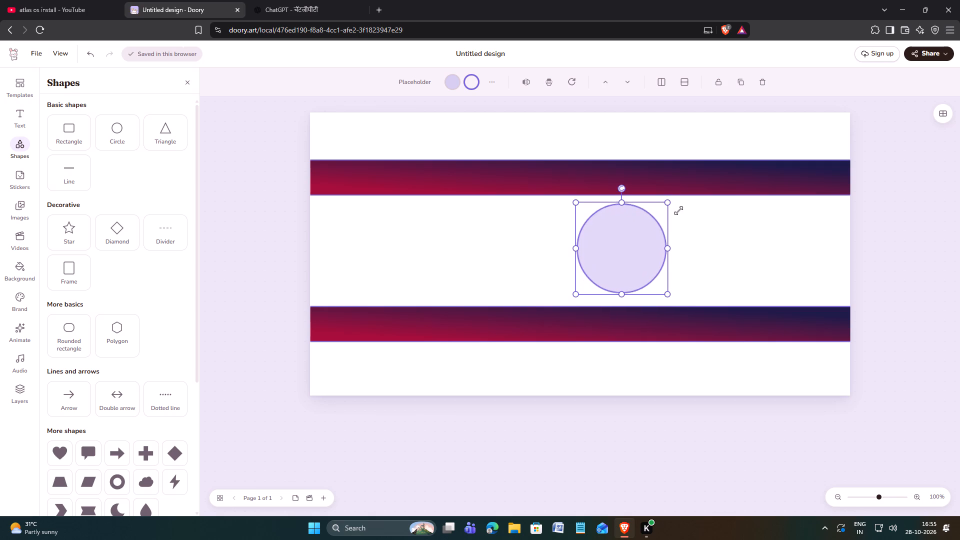
drag(678, 210, 684, 207)
drag(625, 239, 771, 241)
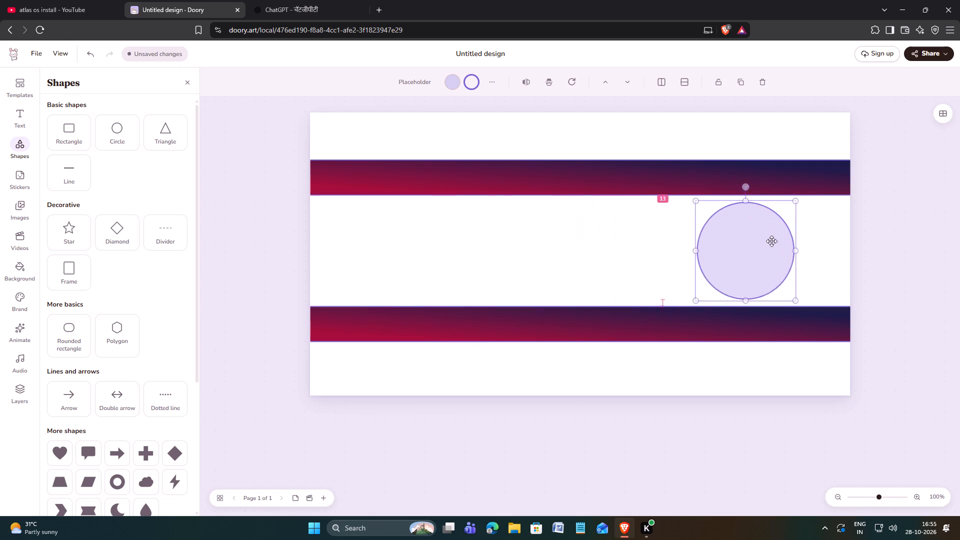
drag(771, 241, 632, 248)
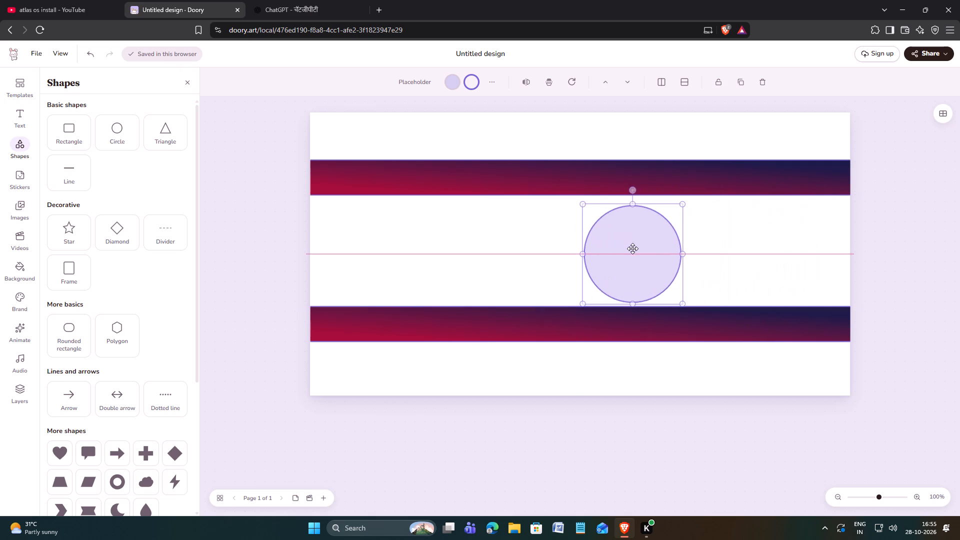
drag(632, 248, 705, 245)
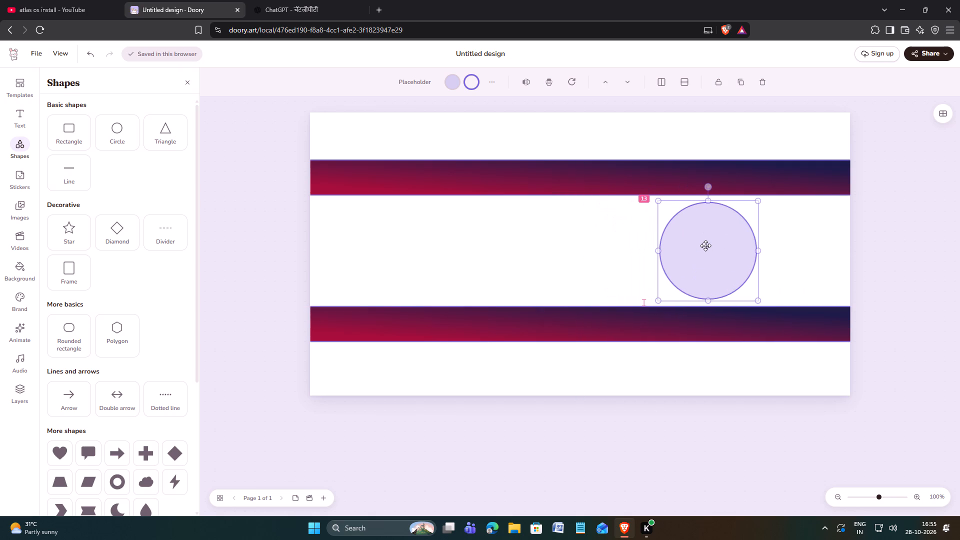
drag(705, 245, 703, 245)
click(901, 254)
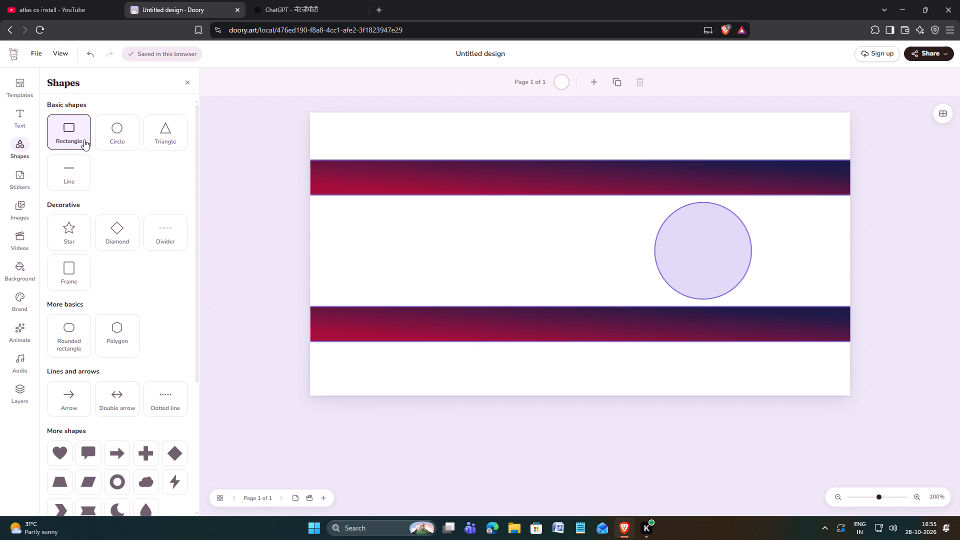
Add a ribbon banner shape, stretch it into a long thin strip, and place it just above the lower band, left of the circle.
scroll(128, 350, down, 6)
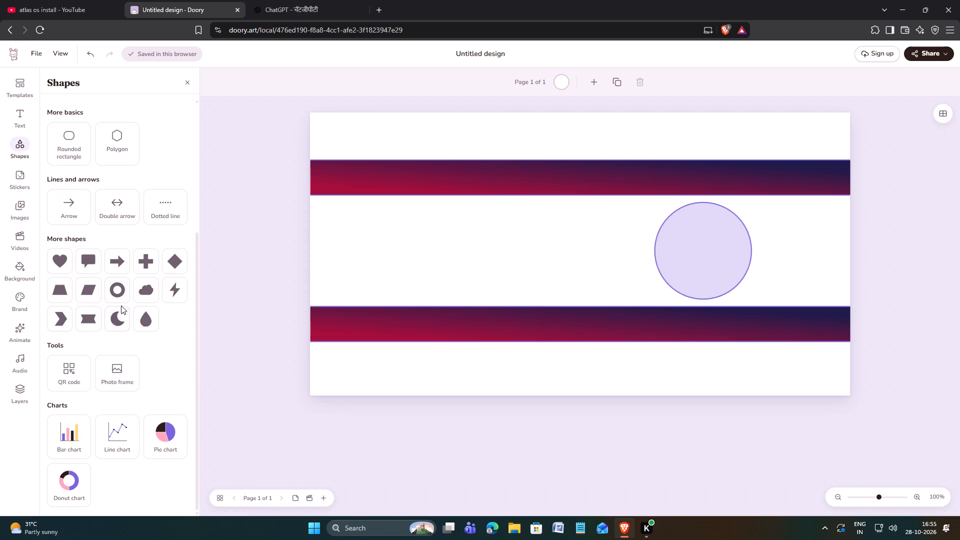
click(94, 319)
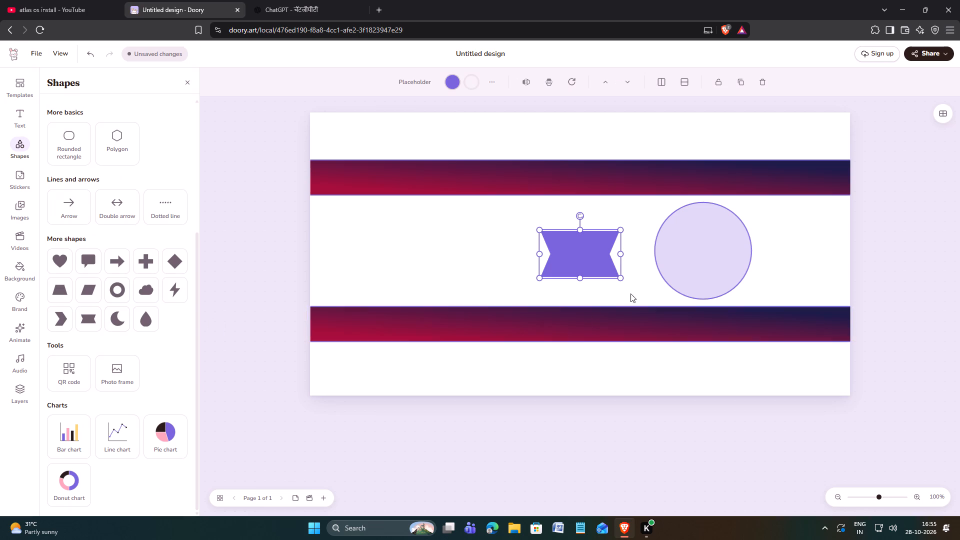
drag(583, 258, 499, 281)
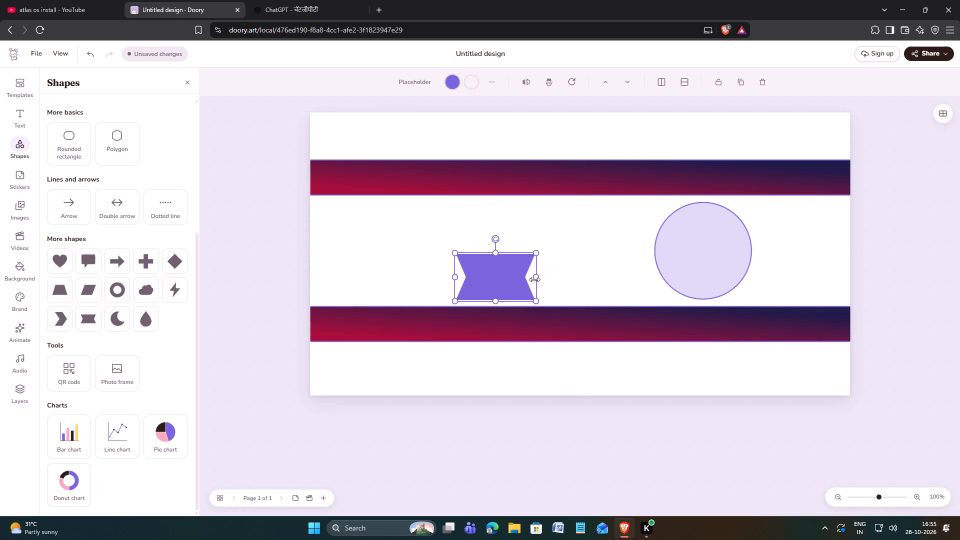
drag(535, 278, 626, 277)
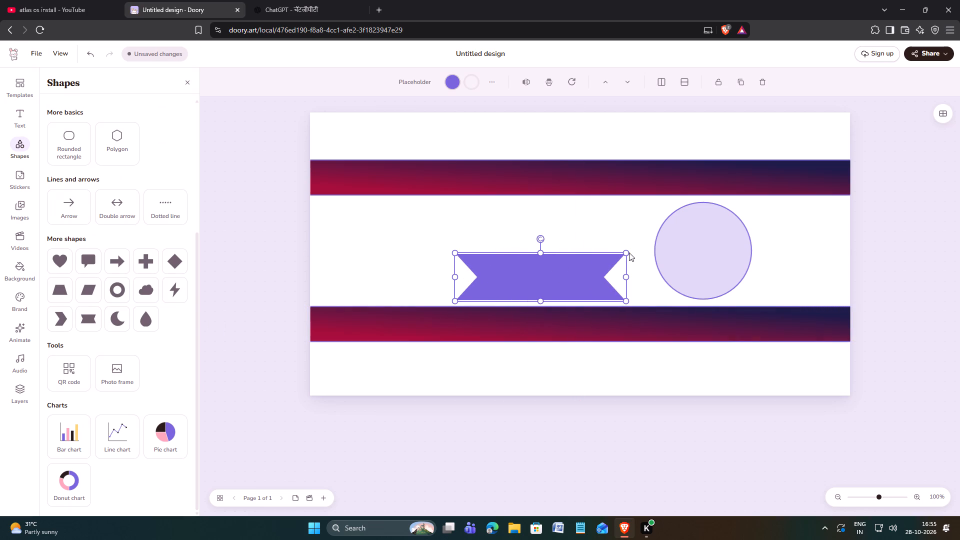
drag(626, 252, 539, 289)
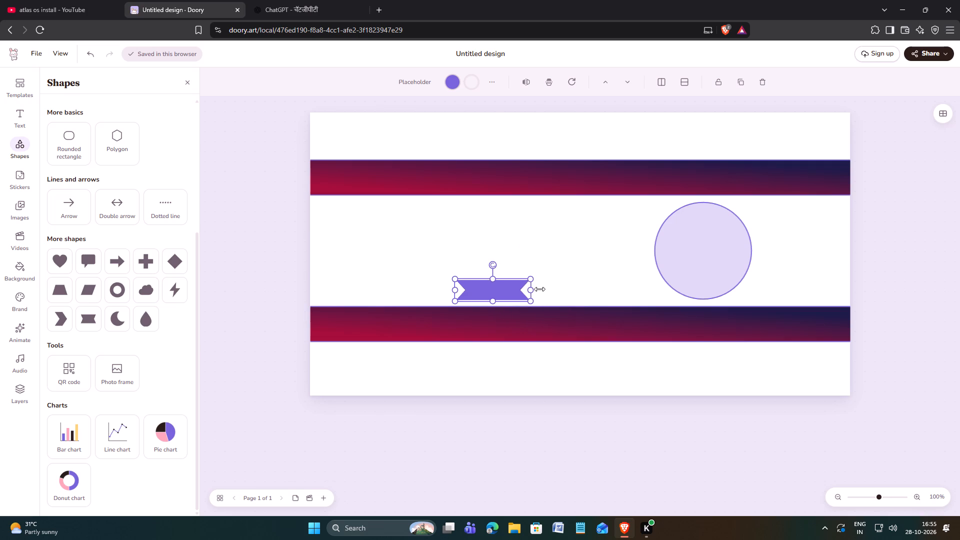
drag(539, 289, 530, 290)
drag(520, 290, 602, 290)
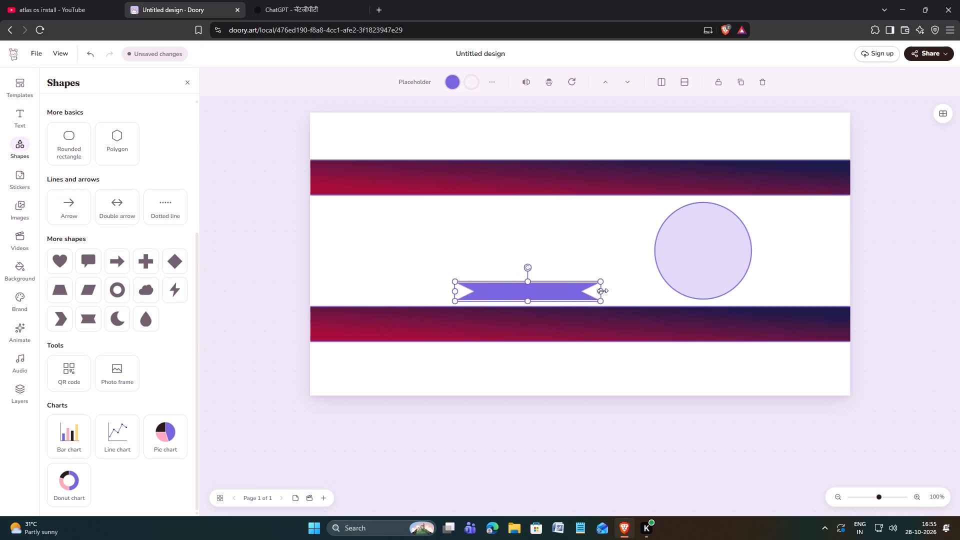
drag(602, 290, 619, 290)
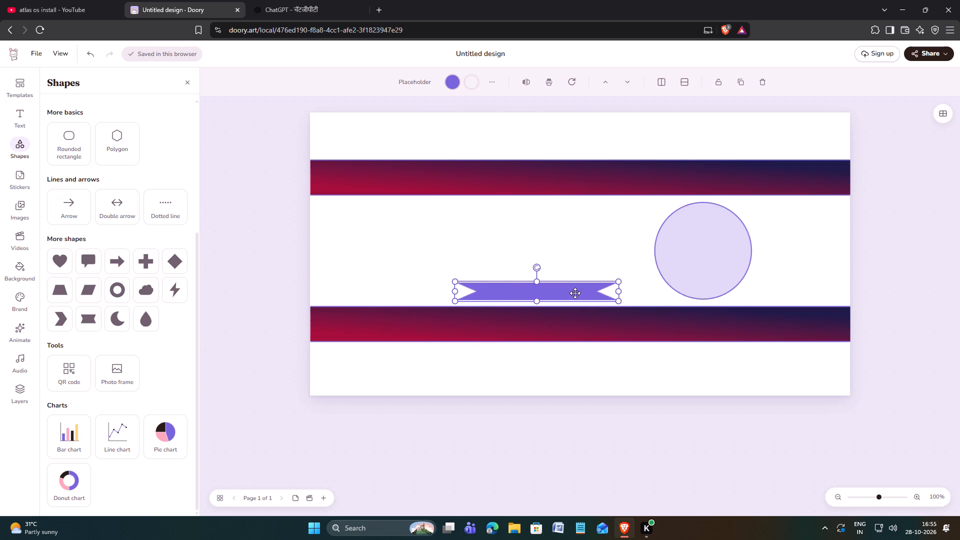
drag(573, 293, 541, 292)
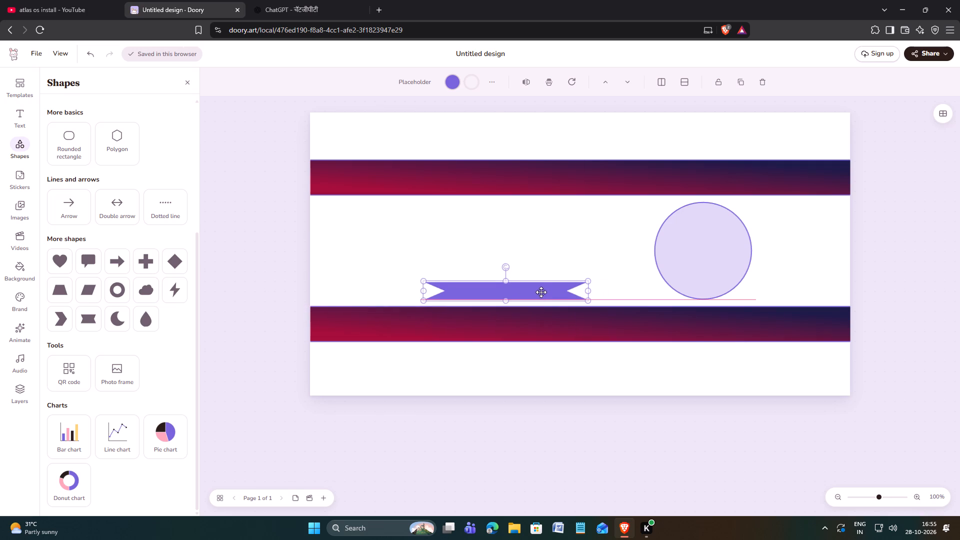
drag(541, 292, 535, 293)
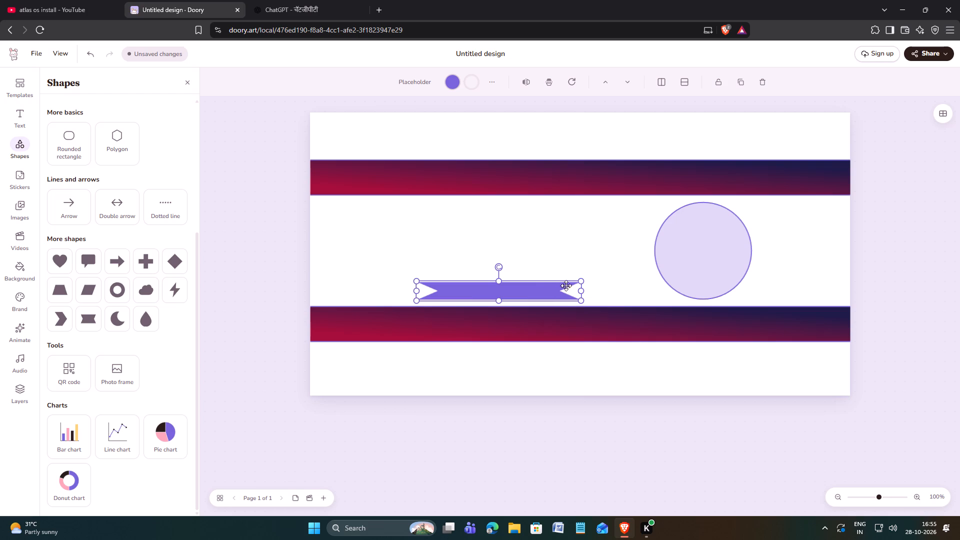
click(604, 290)
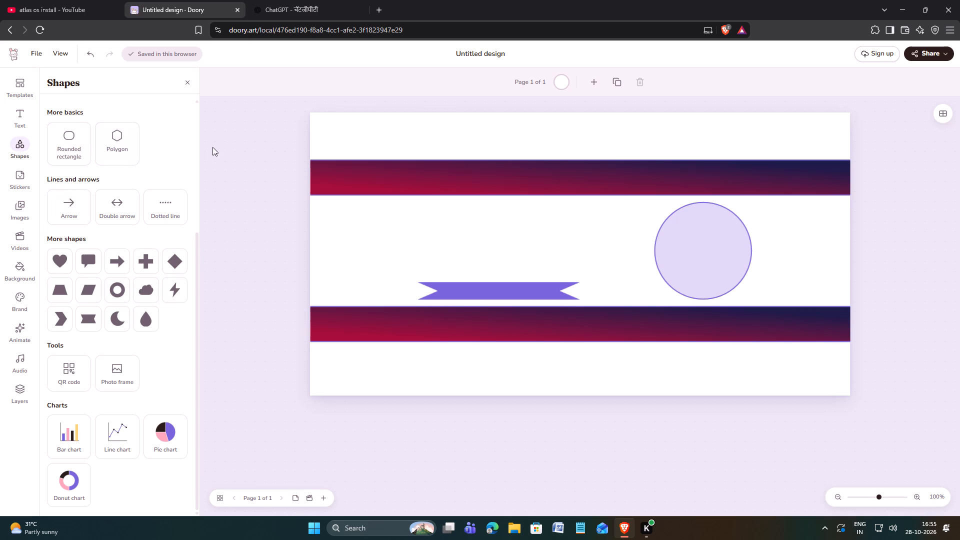
Add the Playful font pairing to the page and delete its short body text line, keeping only the heading.
click(22, 121)
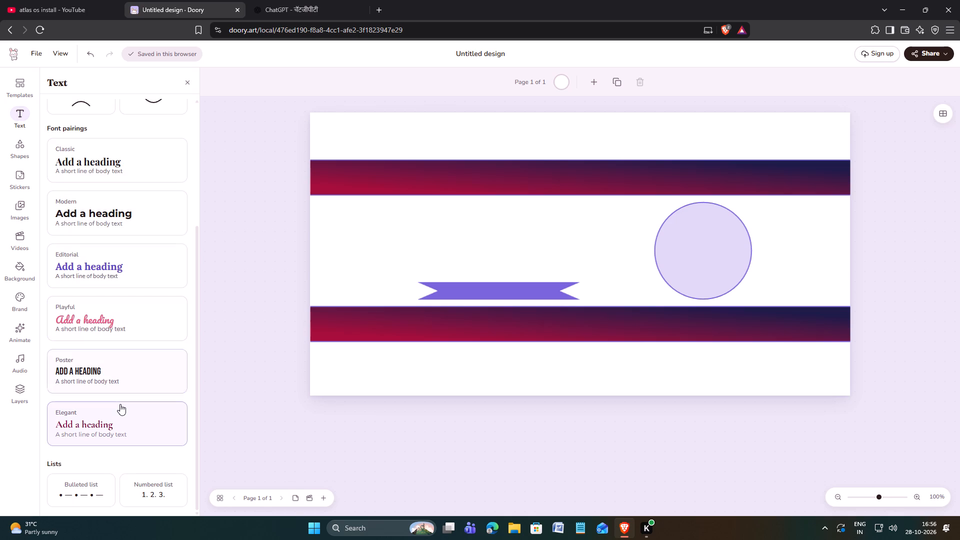
scroll(120, 404, down, 1)
click(136, 324)
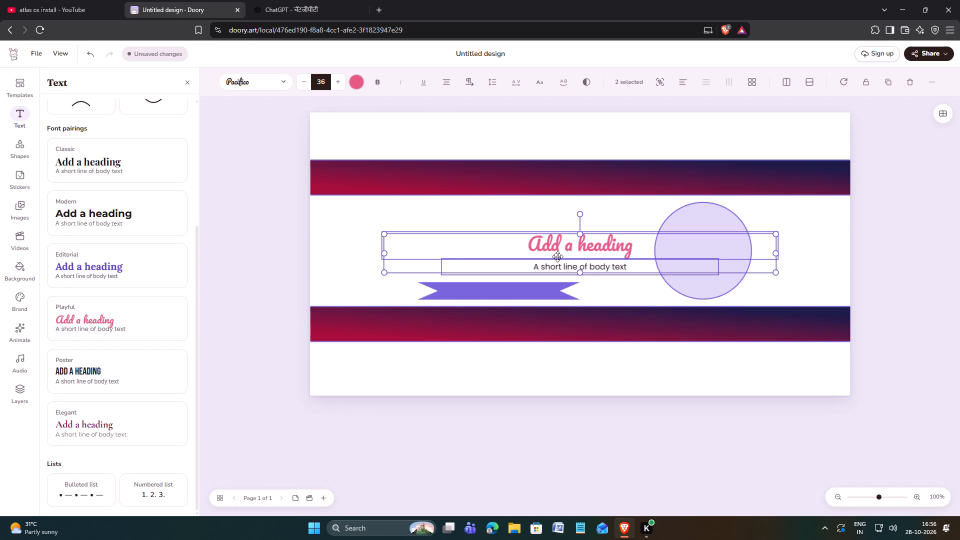
click(591, 269)
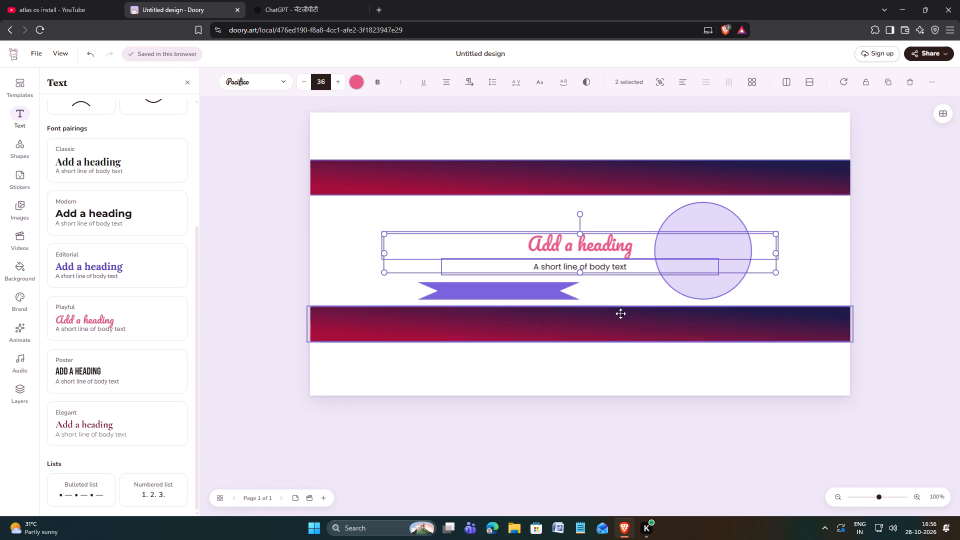
click(622, 319)
click(612, 270)
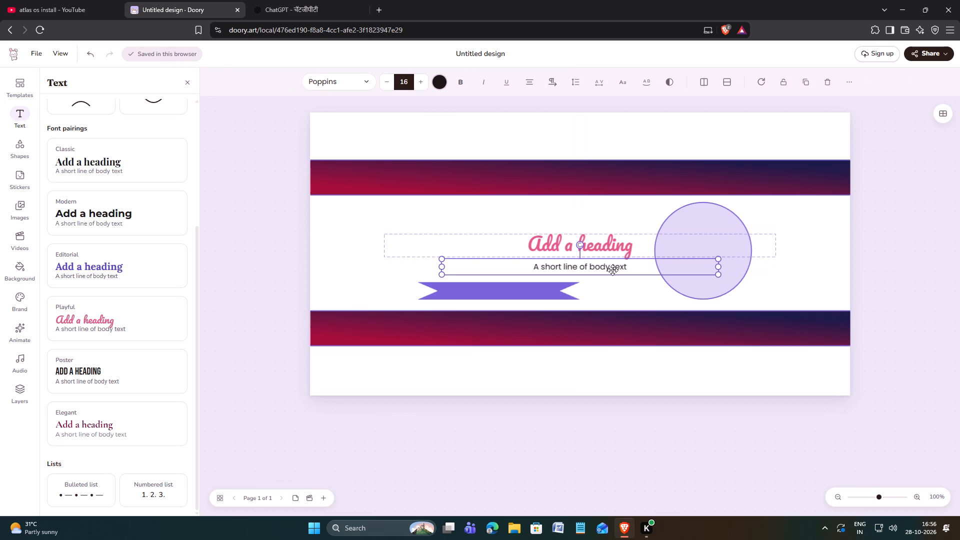
key(Delete)
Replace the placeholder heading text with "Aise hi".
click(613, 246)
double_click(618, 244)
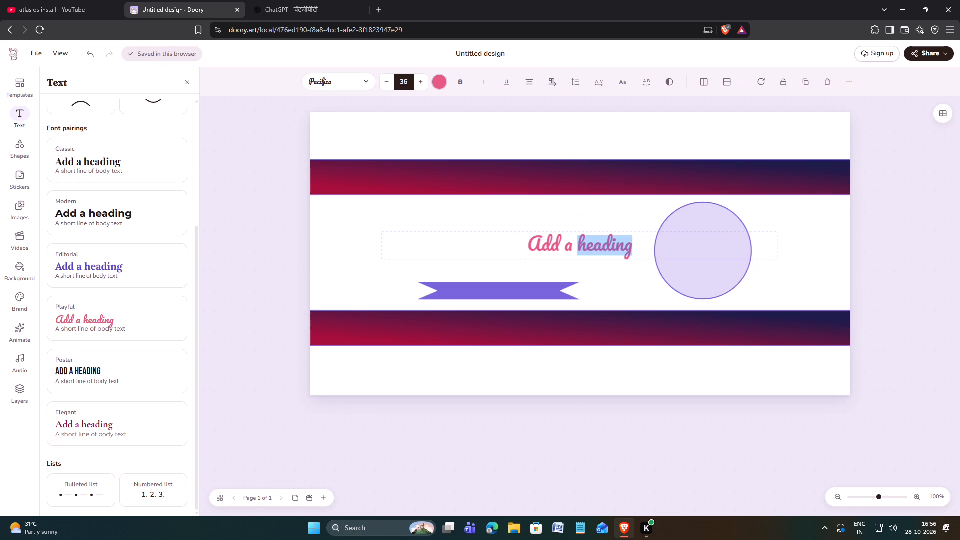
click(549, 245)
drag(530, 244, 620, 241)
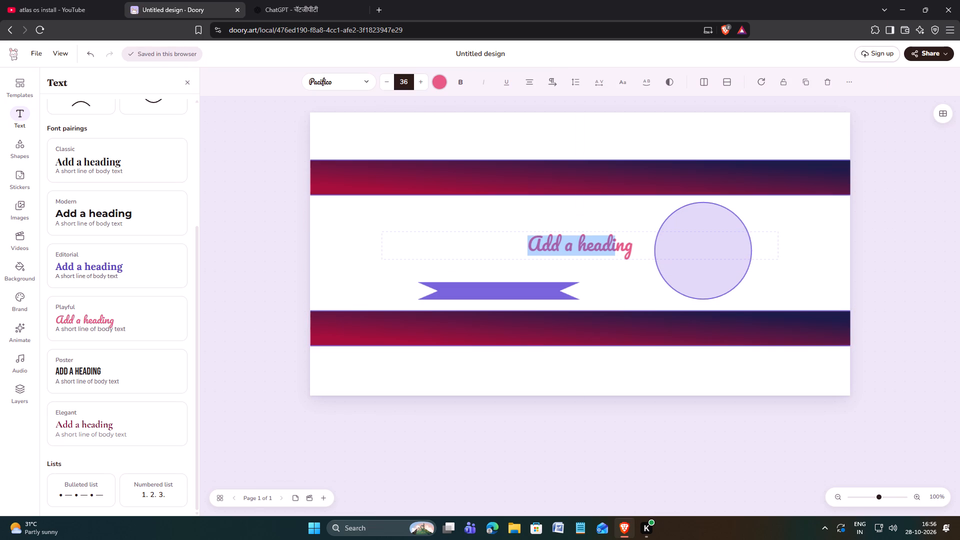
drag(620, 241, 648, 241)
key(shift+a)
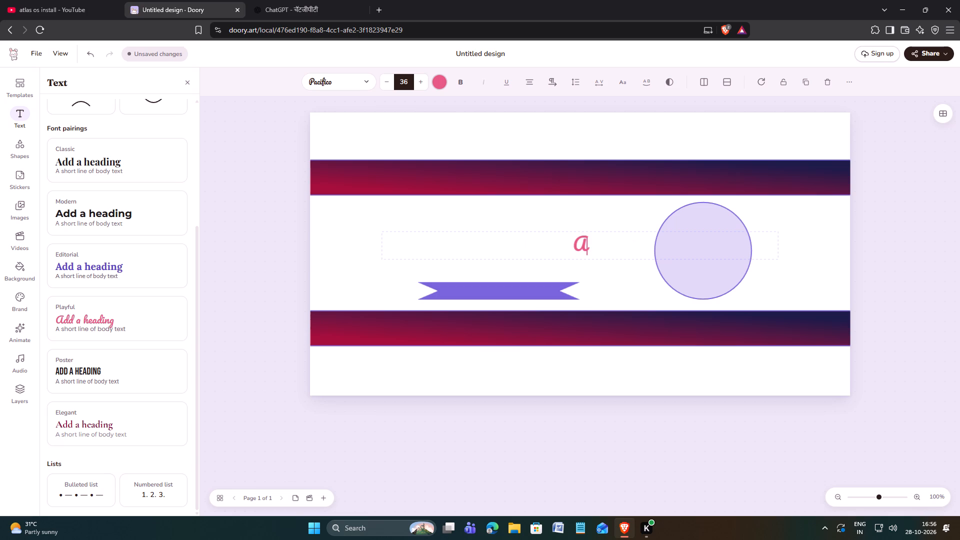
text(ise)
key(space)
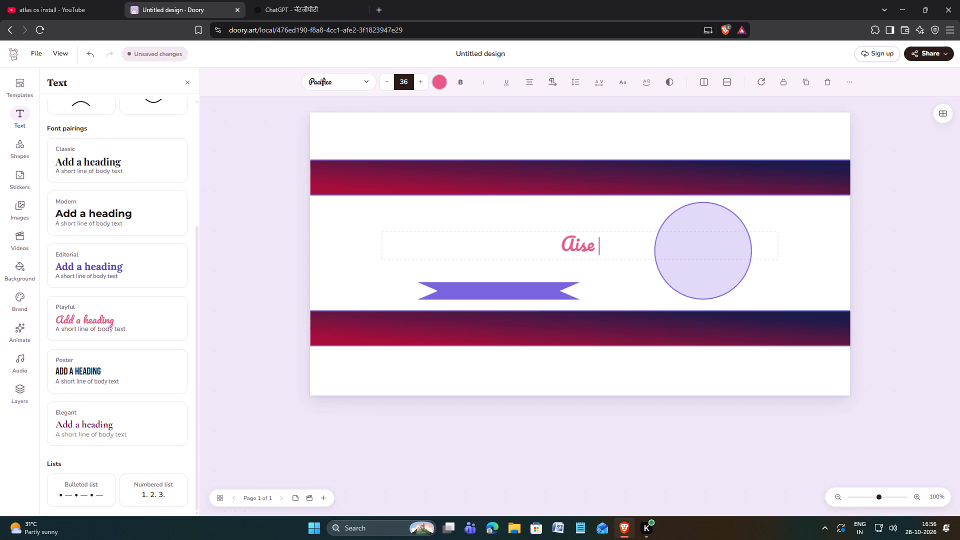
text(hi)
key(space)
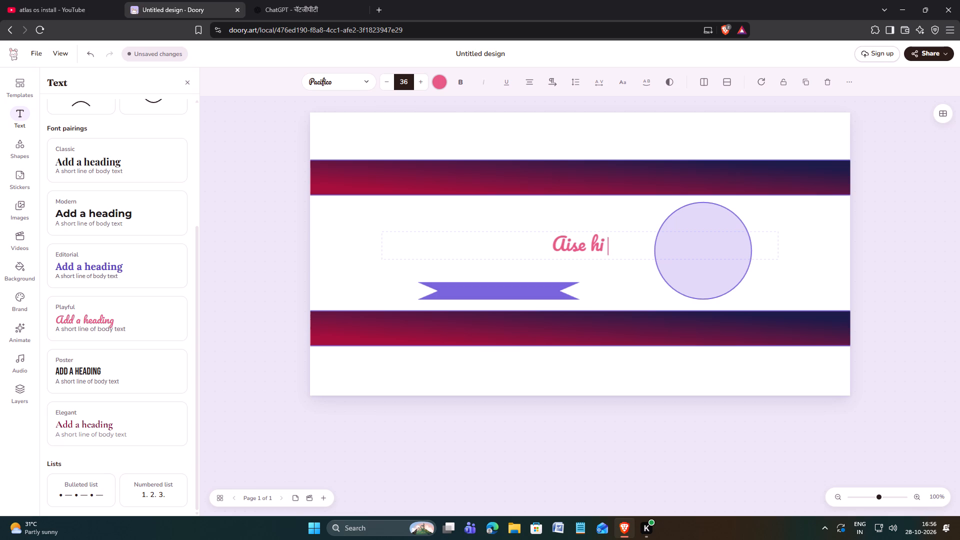
Clear the heading and enter "a short drama" as its text.
key(BackSpace)
key(BackSpace)
key(BackSpace)
key(BackSpace)
key(BackSpace)
key(BackSpace)
key(BackSpace)
key(BackSpace)
key(BackSpace)
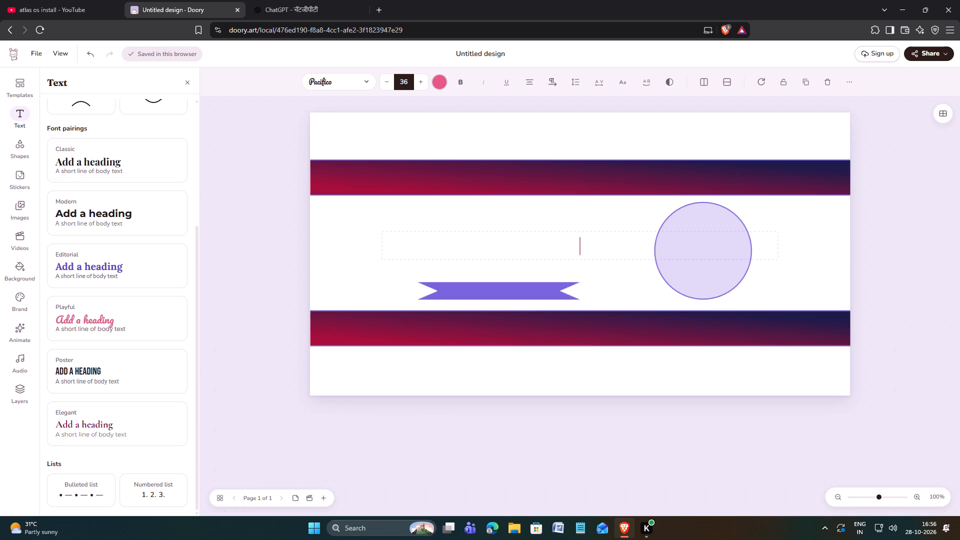
key(a)
key(BackSpace)
key(BackSpace)
text(a short)
key(space)
text(drama)
key(space)
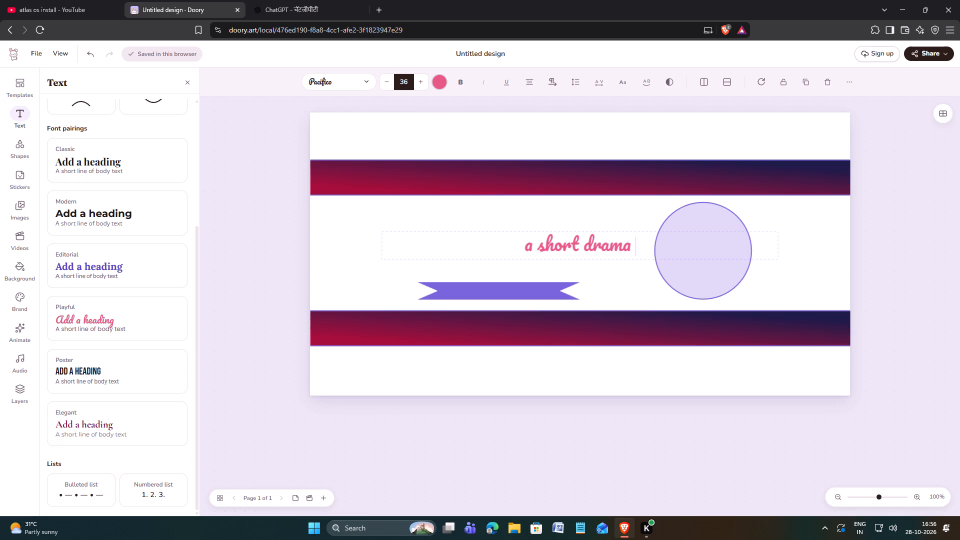
click(627, 276)
Shrink the "a short drama" text to size 18 and place it on the purple ribbon, vertically centred within it.
click(594, 250)
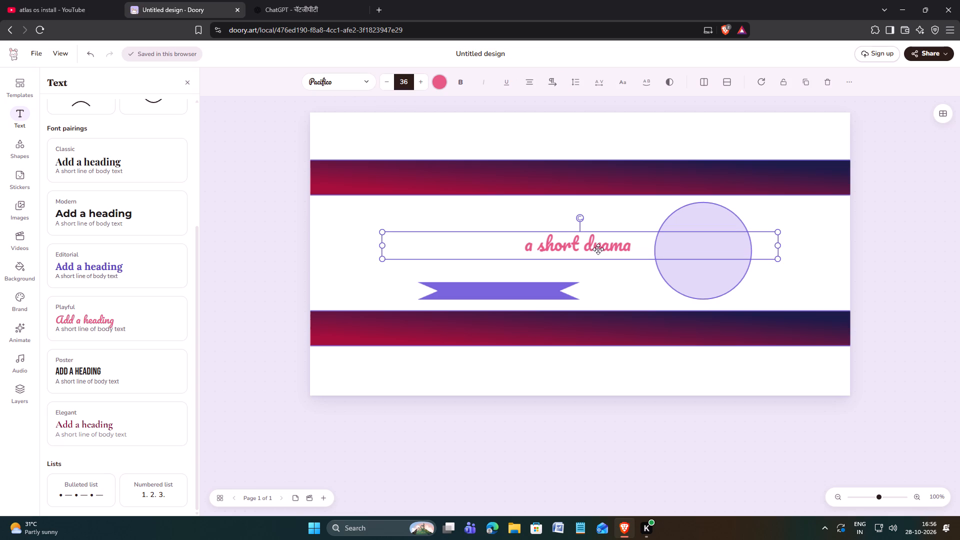
drag(603, 245, 527, 291)
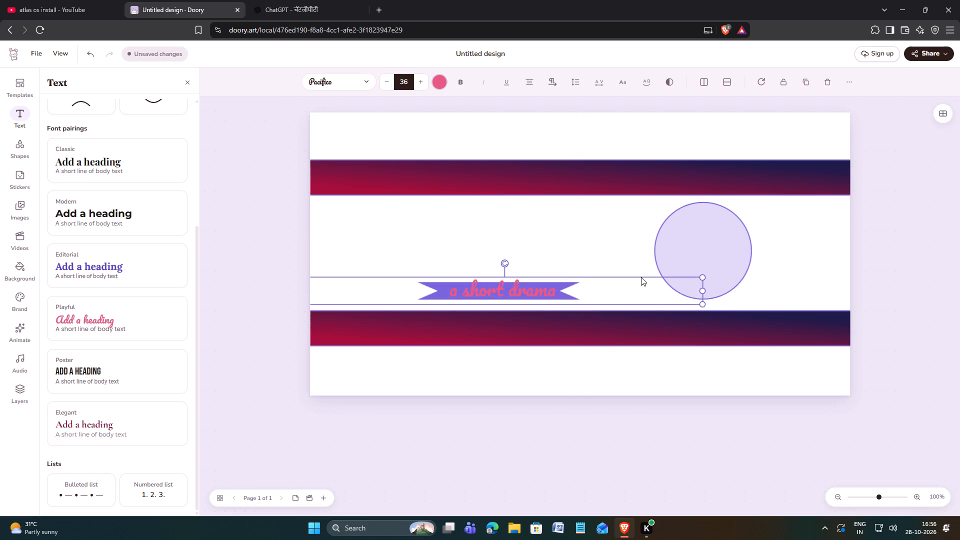
drag(703, 278, 604, 287)
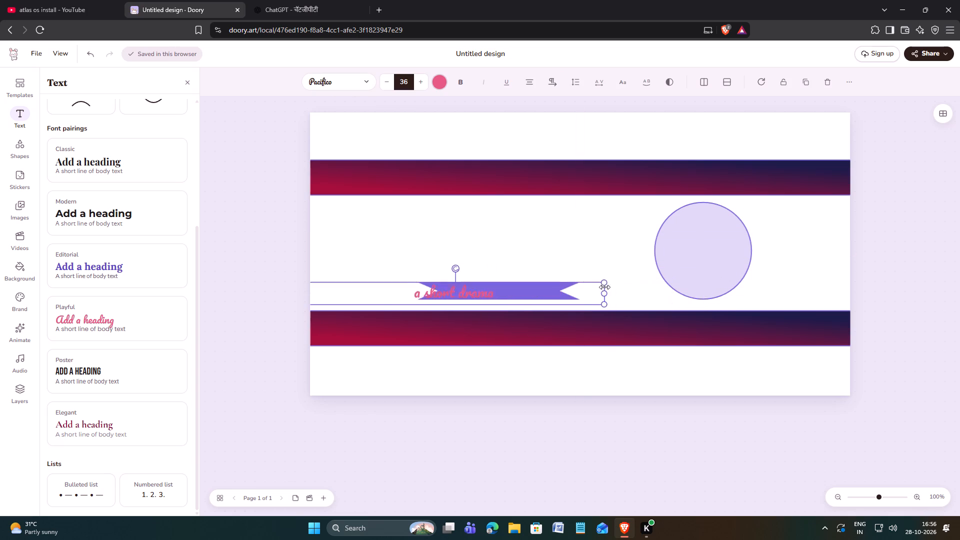
drag(604, 287, 529, 288)
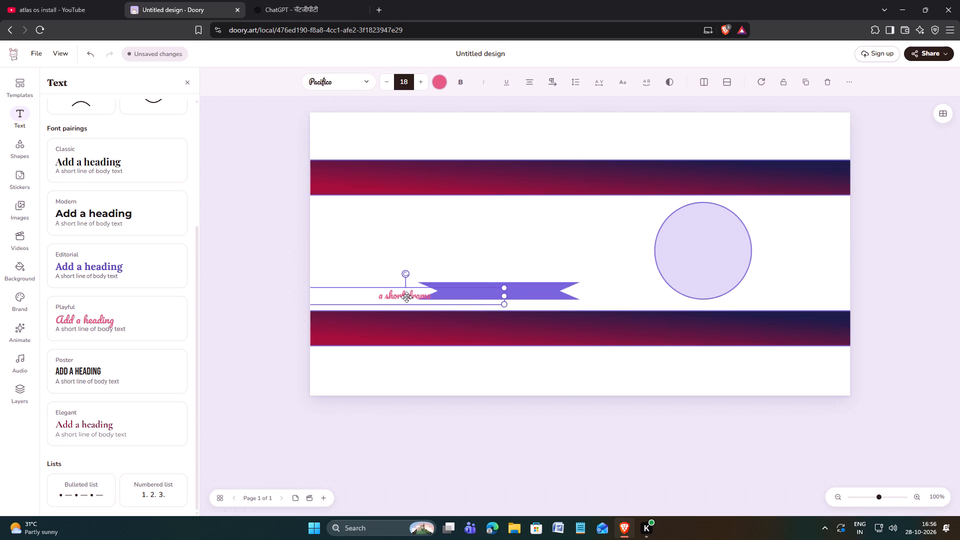
drag(406, 297, 514, 294)
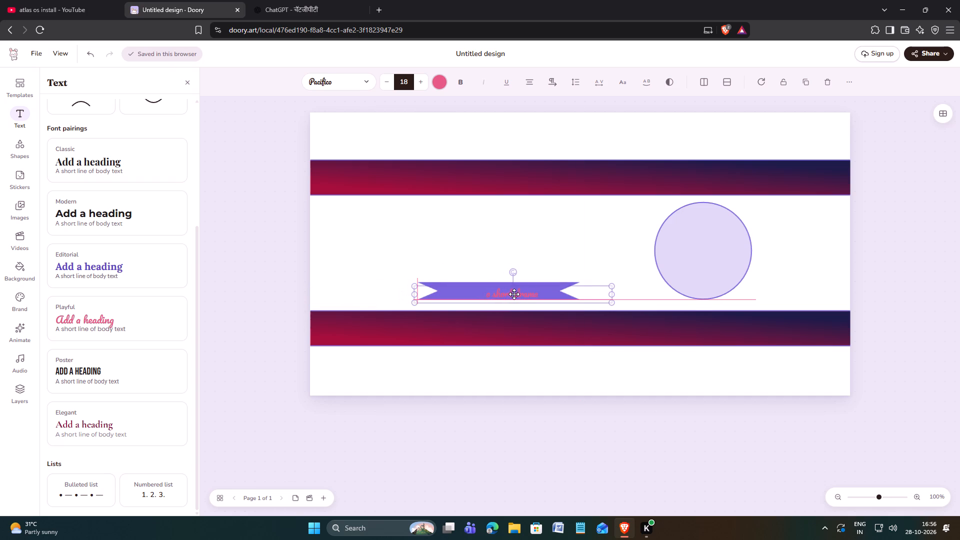
drag(514, 294, 510, 293)
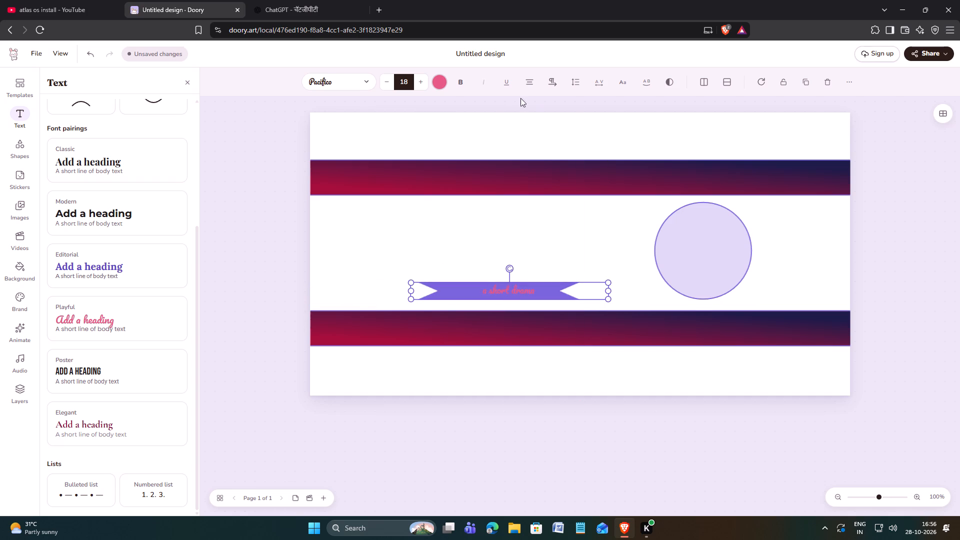
Try several colours on the ribbon text and settle on the default light grey.
click(443, 82)
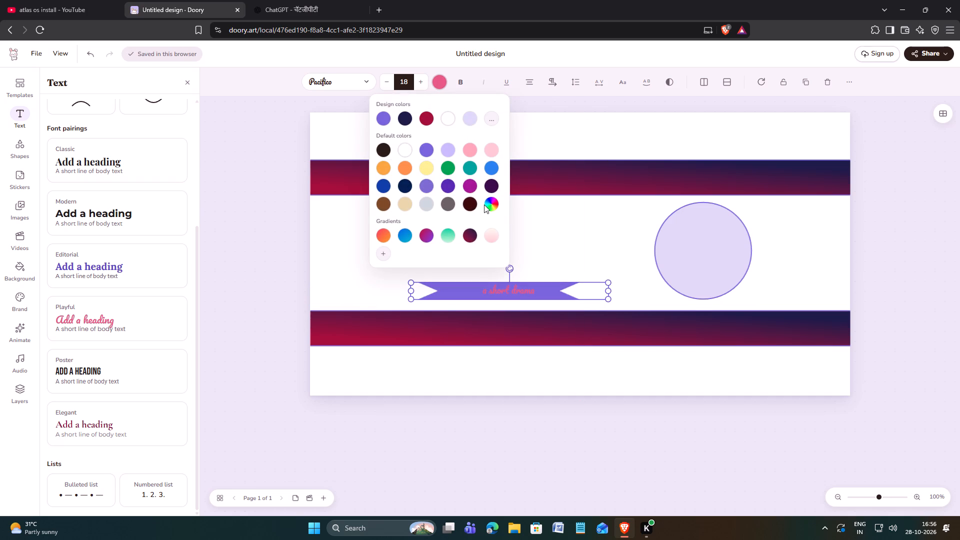
click(467, 235)
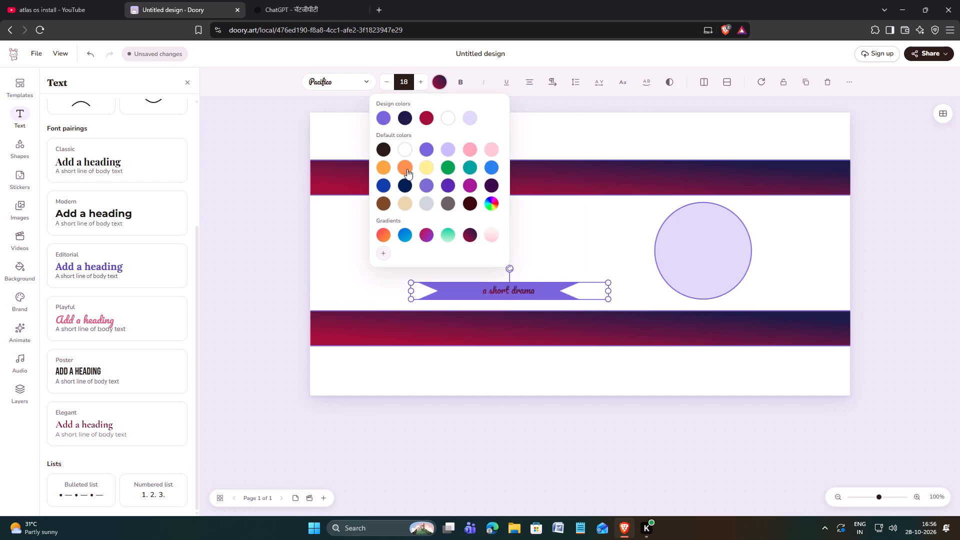
click(384, 185)
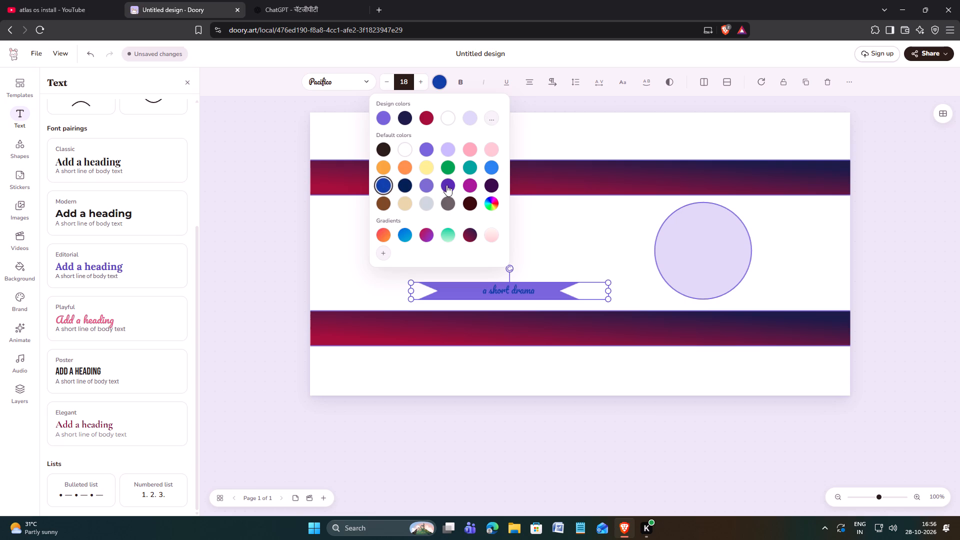
click(493, 168)
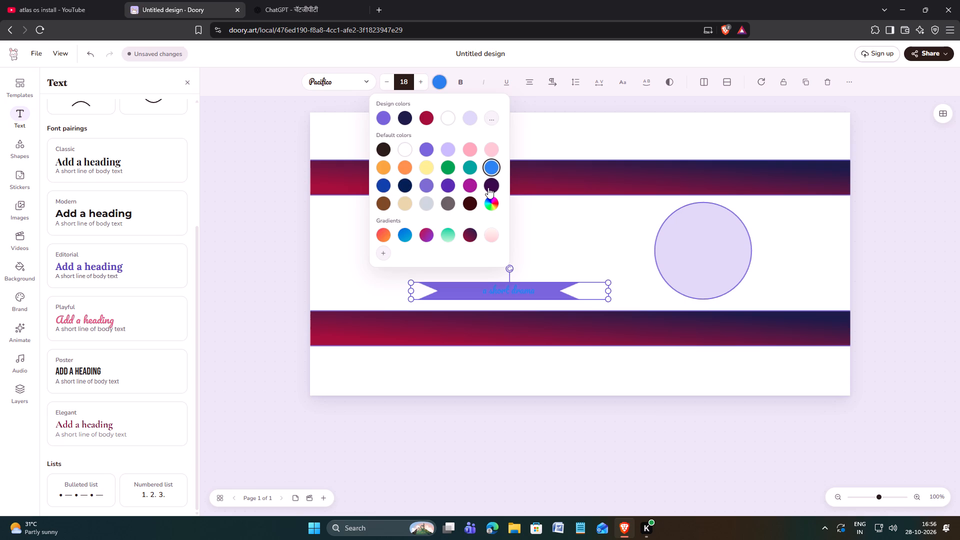
click(488, 187)
click(423, 204)
click(552, 290)
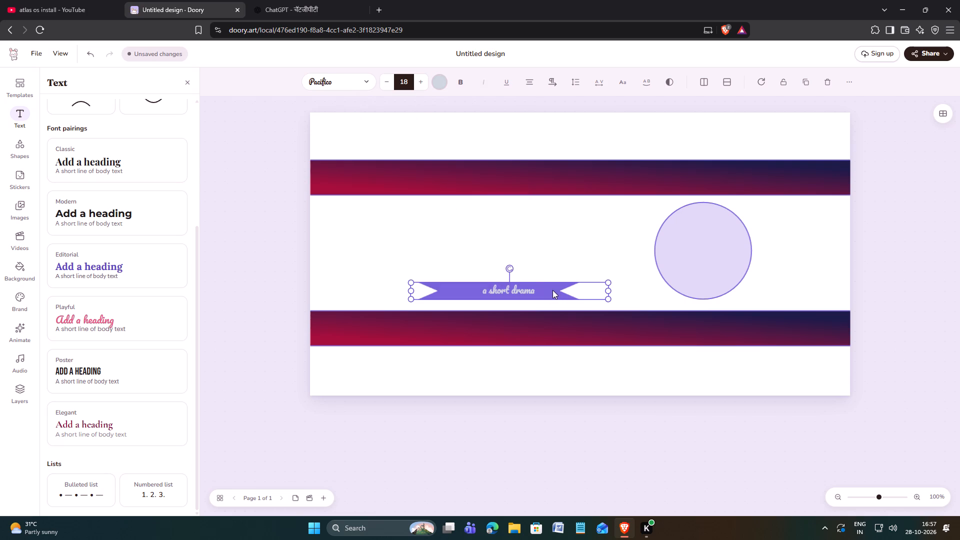
Shift the "a short drama" text slightly left so it is centred horizontally on the ribbon.
drag(544, 291, 532, 292)
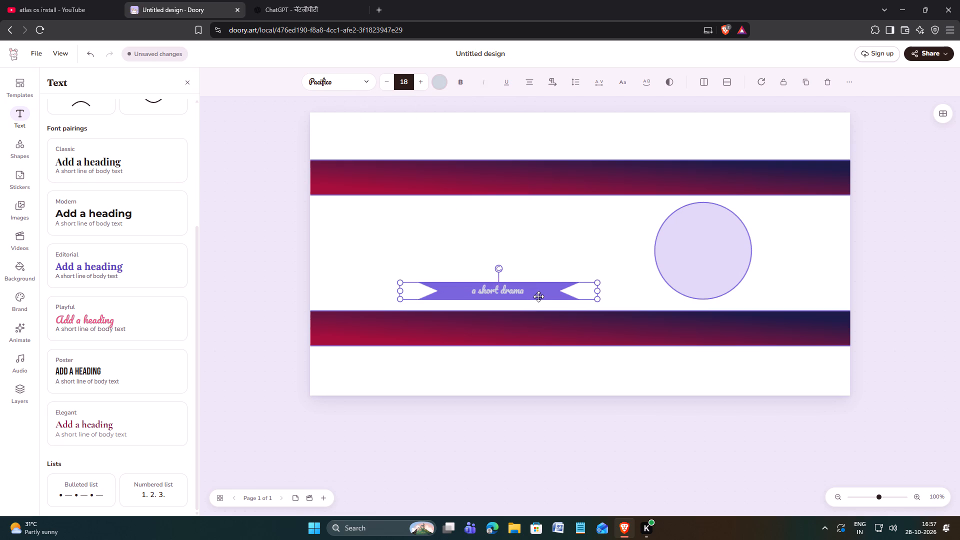
Try several fill colours and a gradient on the ribbon behind "a short drama" and settle on the default dark purple.
click(541, 295)
click(634, 282)
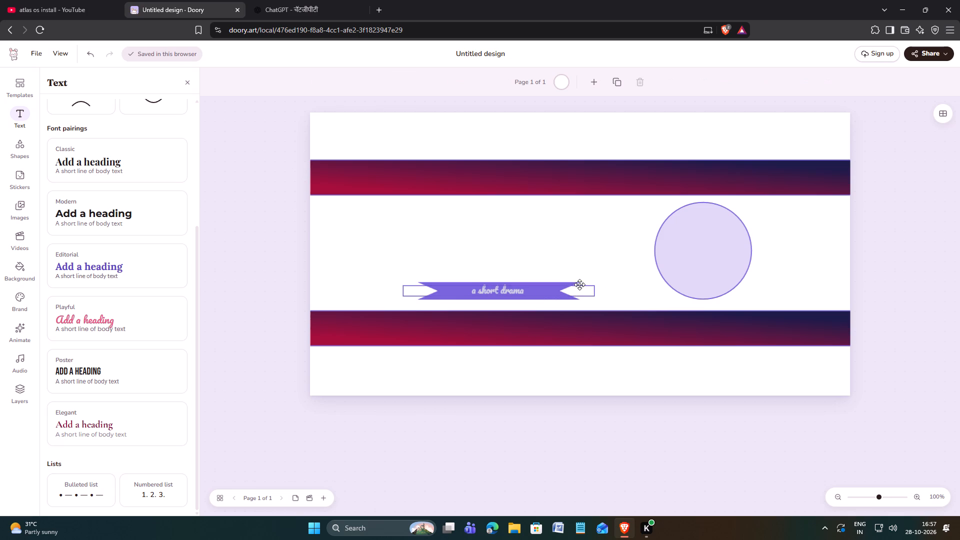
click(568, 283)
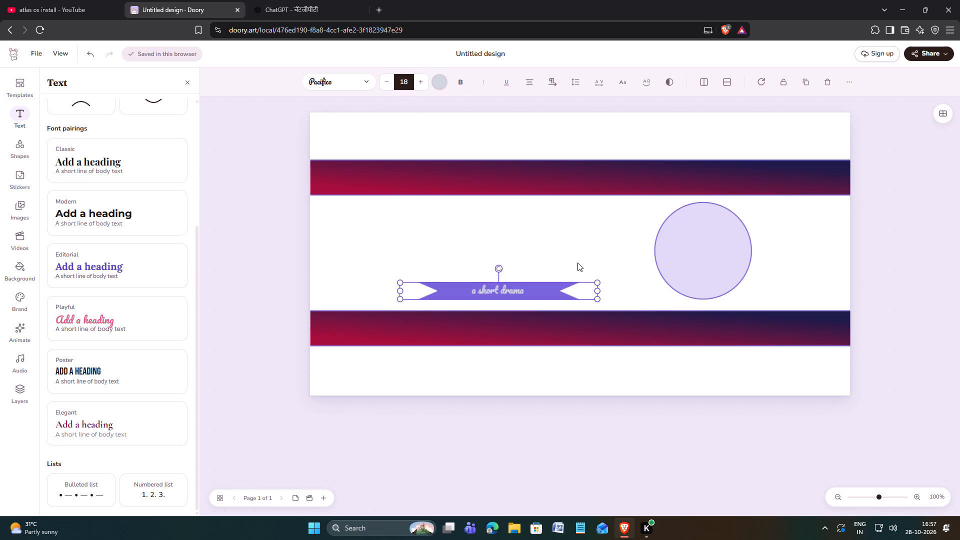
click(577, 262)
click(555, 282)
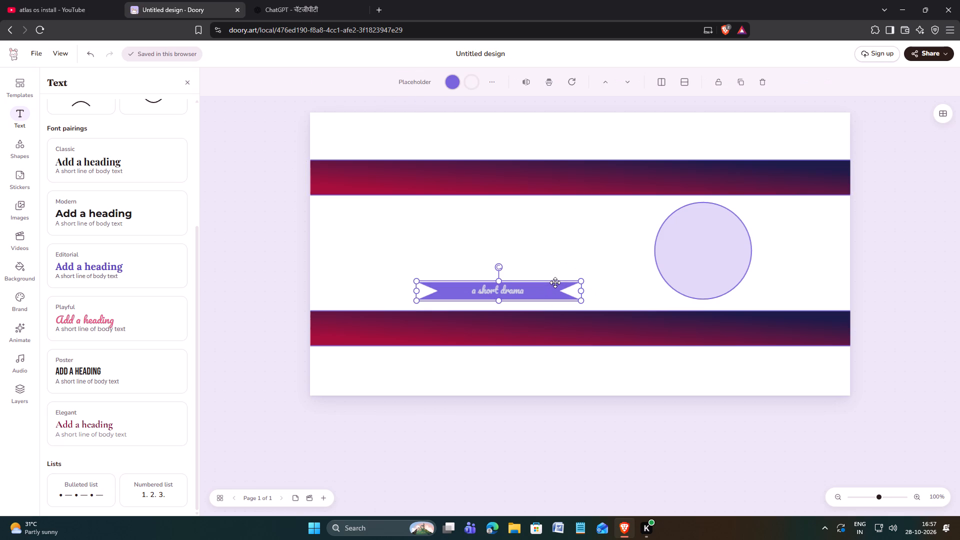
click(453, 76)
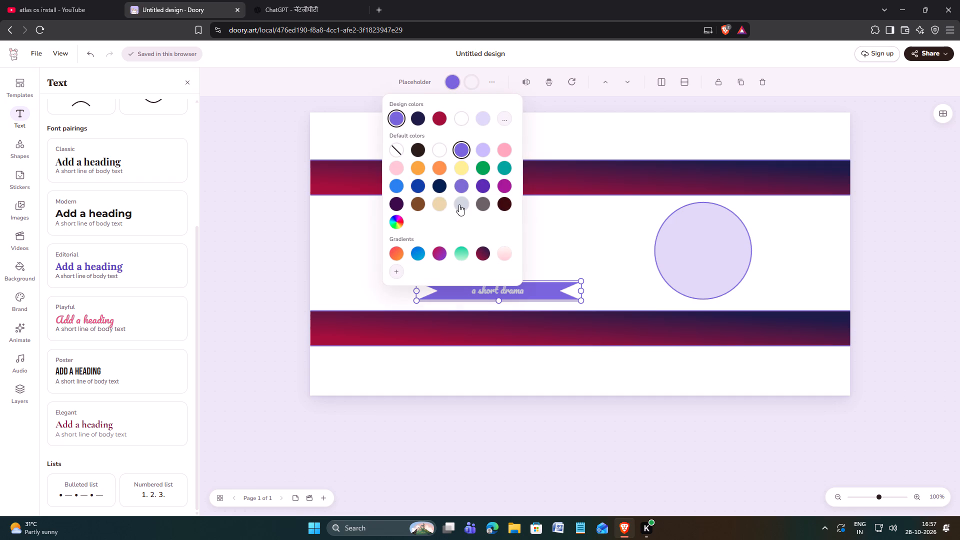
click(439, 202)
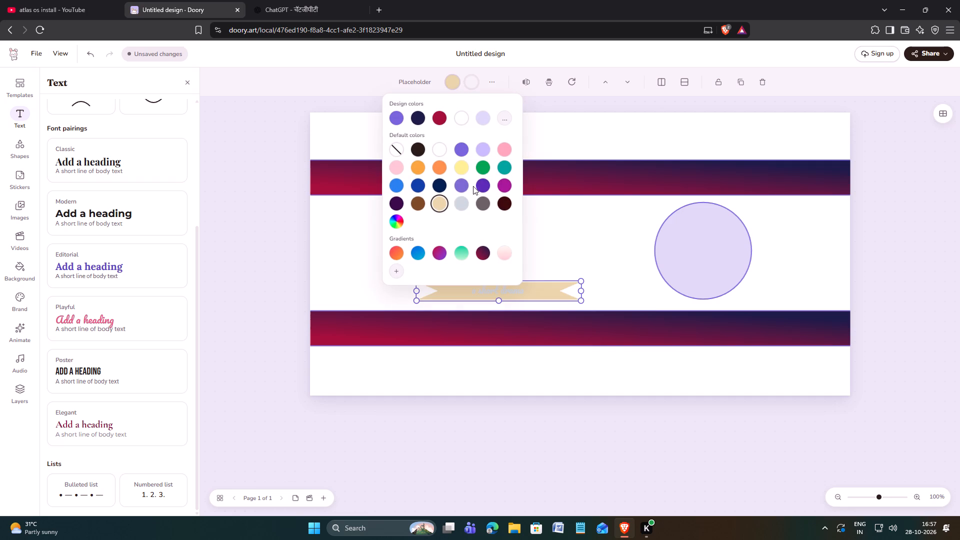
click(442, 186)
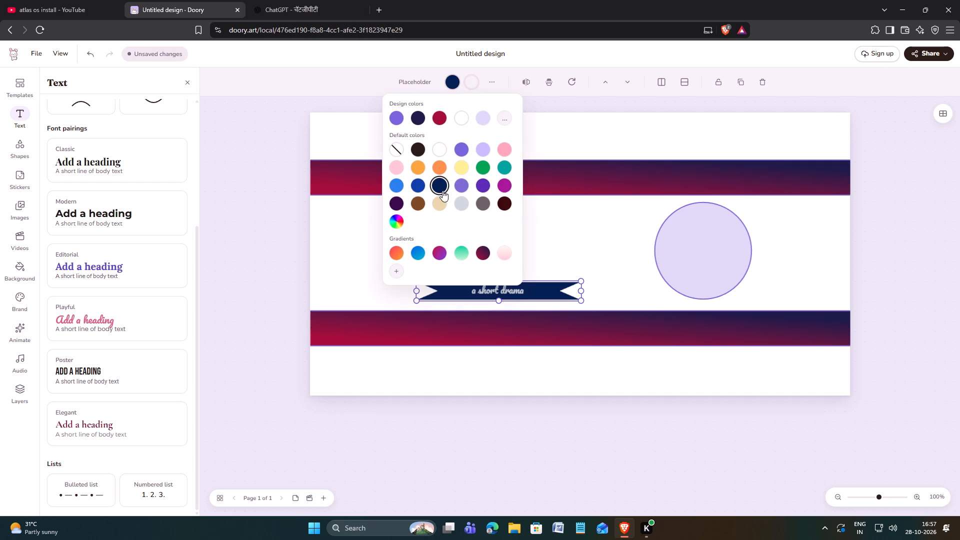
click(464, 253)
click(486, 249)
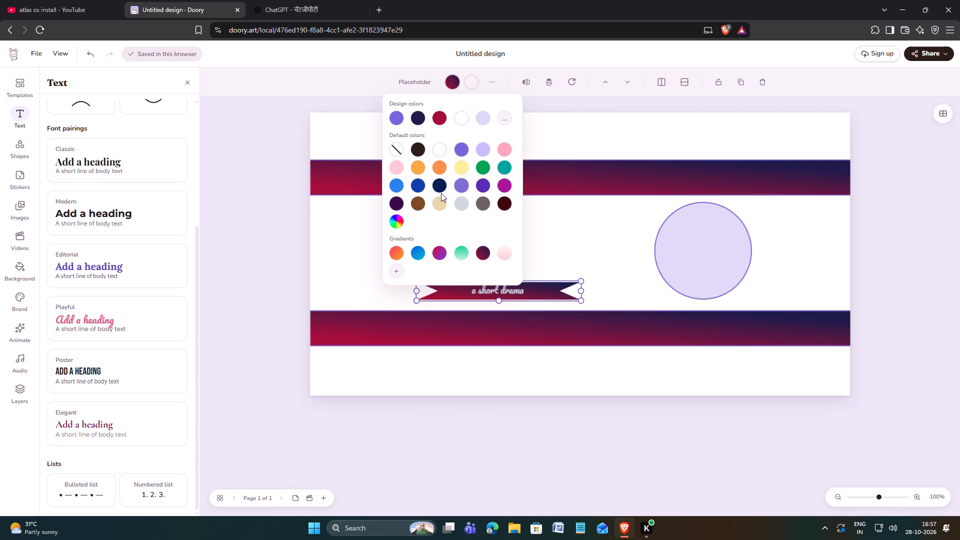
click(397, 203)
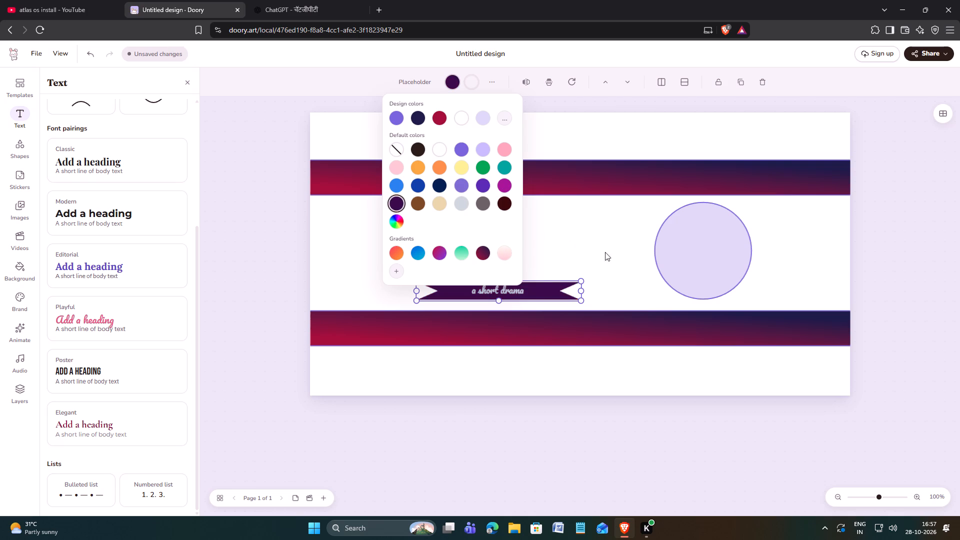
click(615, 255)
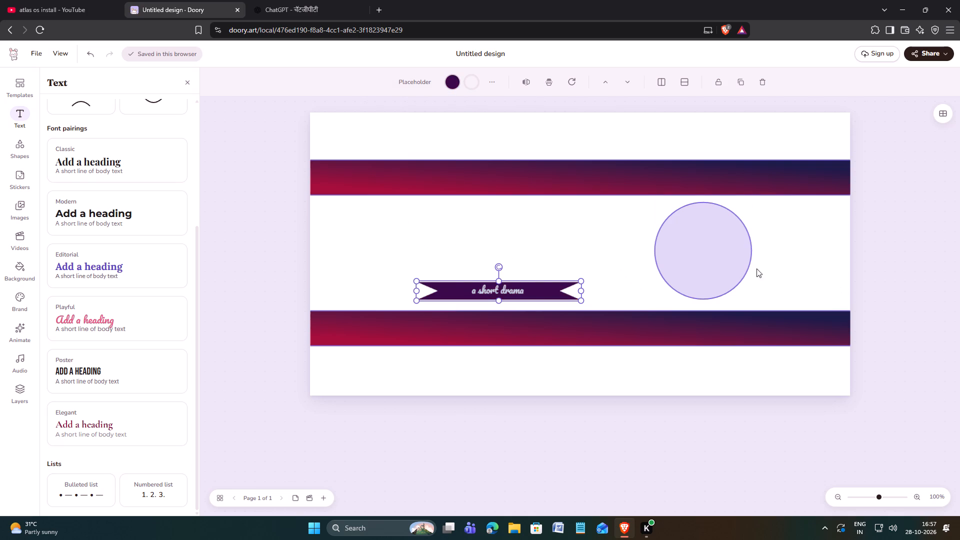
Remove the large circle's fill so that only its purple outline remains.
click(685, 253)
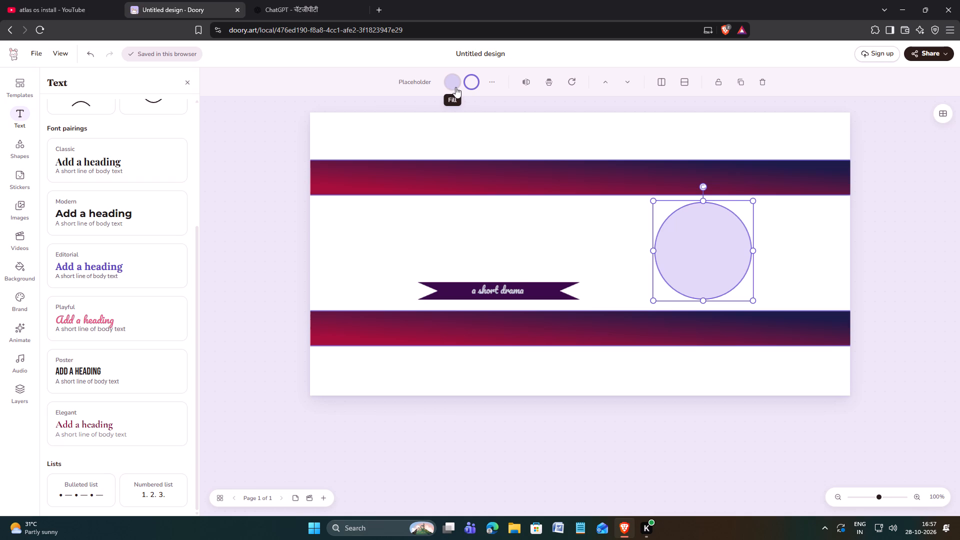
click(455, 87)
click(390, 149)
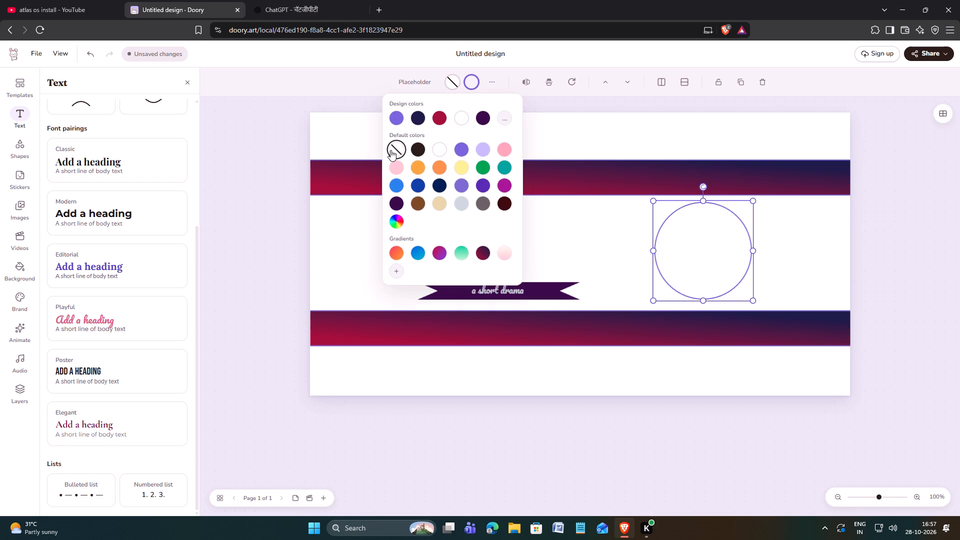
click(575, 230)
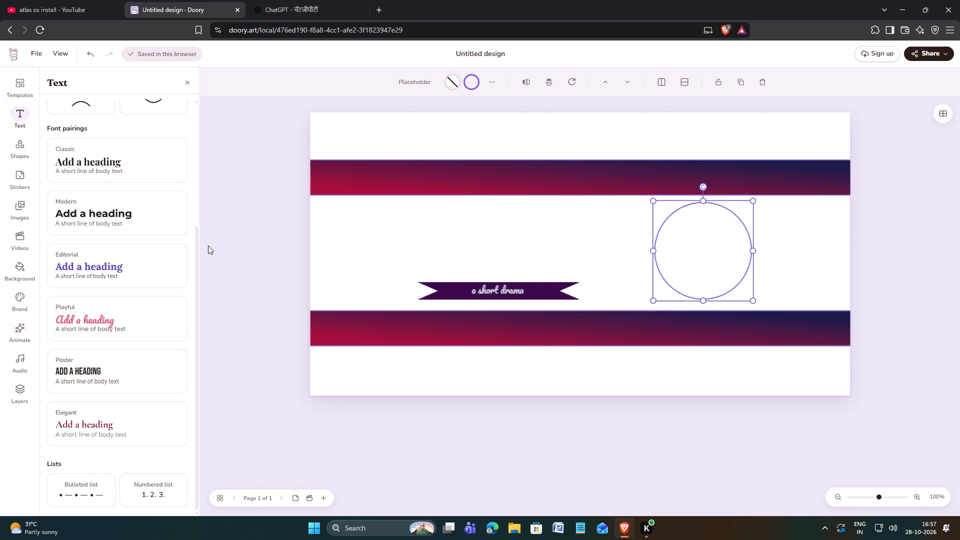
click(384, 241)
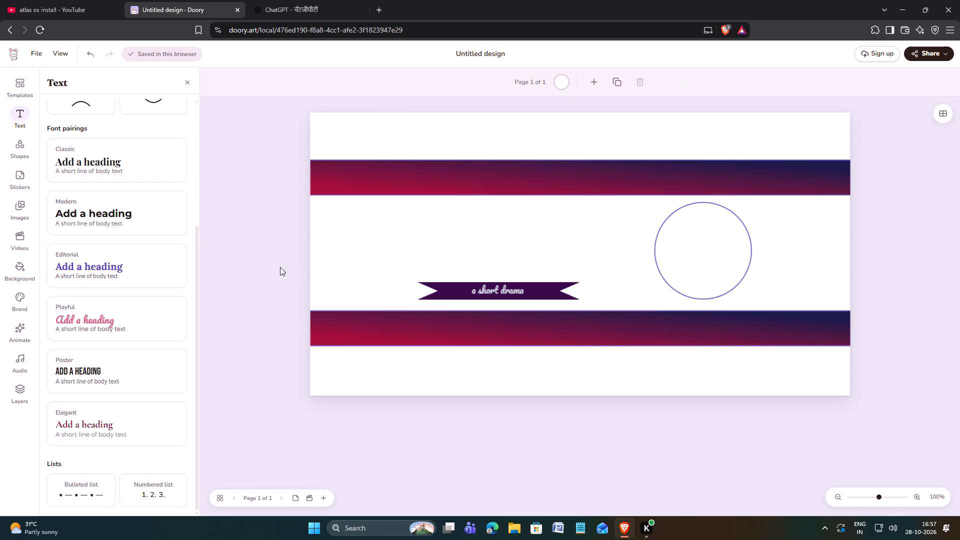
Add the Elegant font pairing to the page and delete its body text line, keeping only the heading.
scroll(149, 270, up, 3)
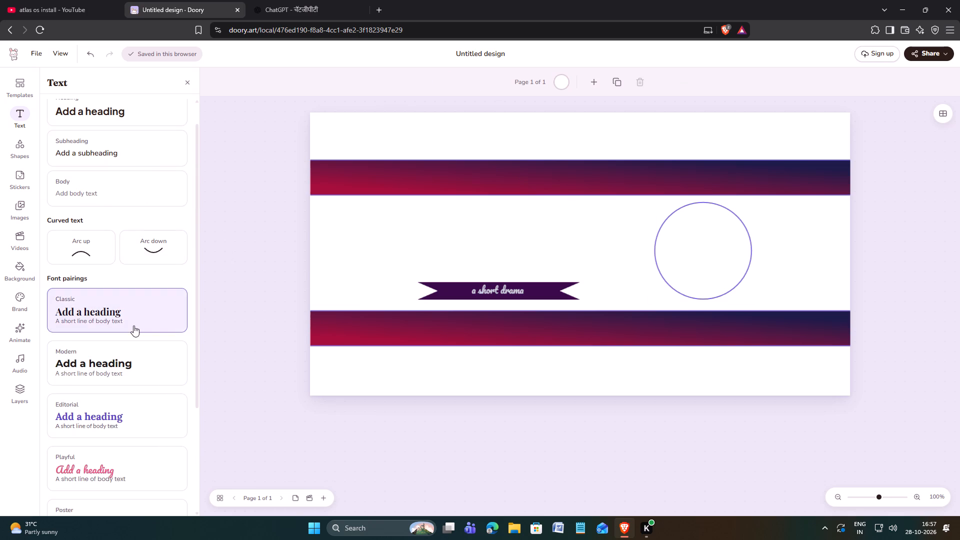
scroll(142, 346, down, 4)
scroll(126, 290, down, 3)
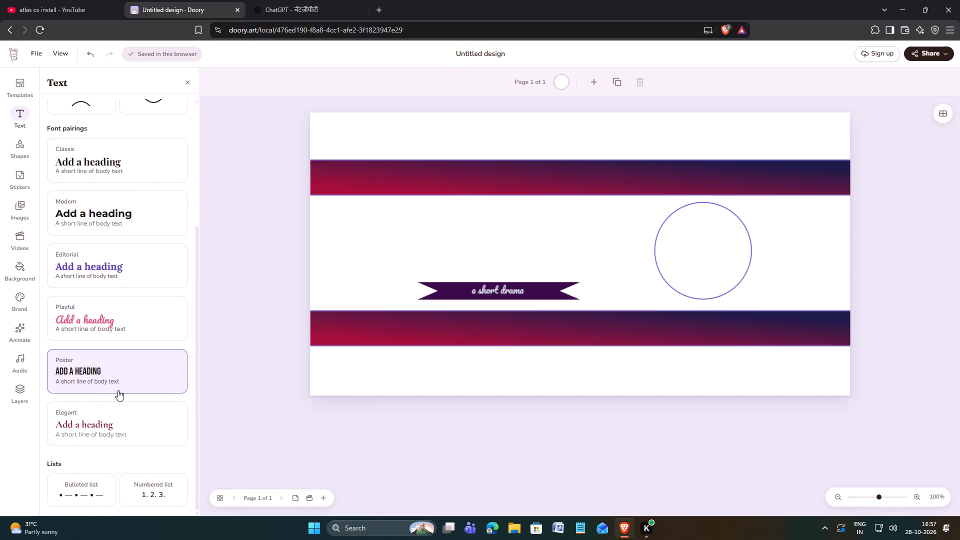
drag(134, 425, 456, 223)
click(63, 424)
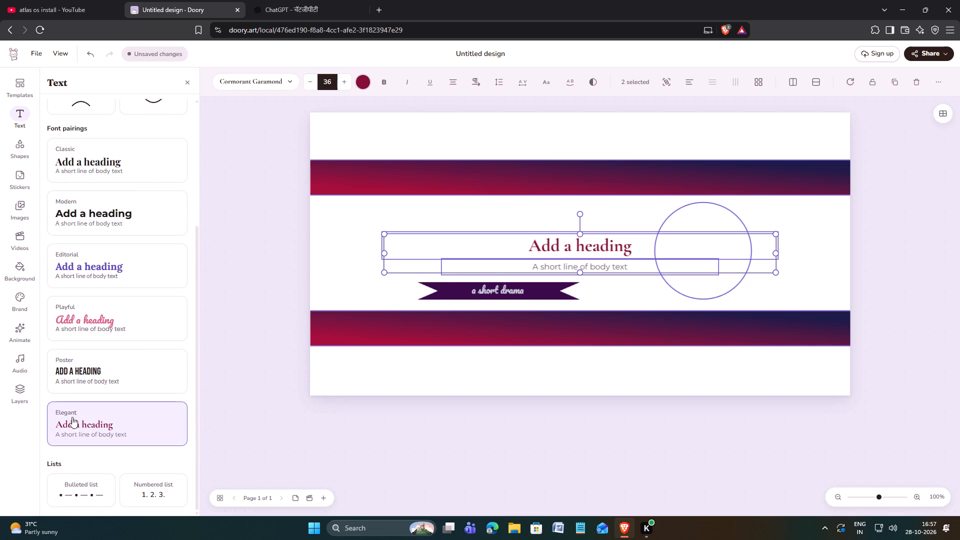
click(611, 268)
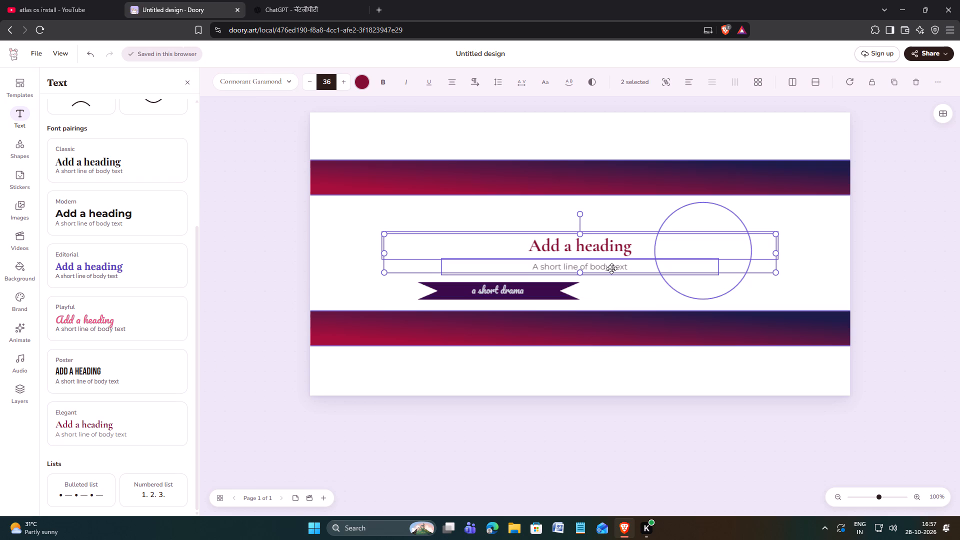
key(BackSpace)
click(128, 425)
click(616, 259)
click(639, 278)
click(629, 268)
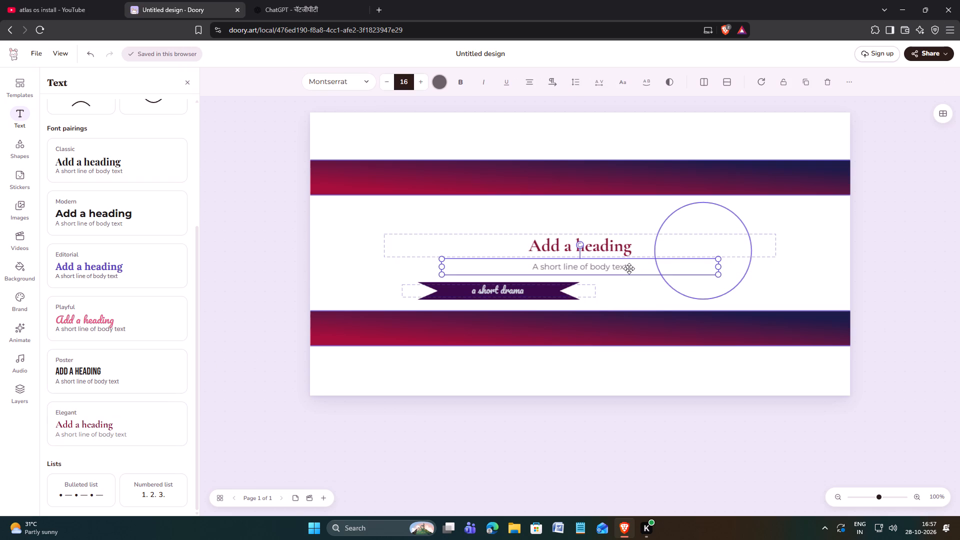
key(Delete)
Replace the Elegant heading's text with "Short Story".
double_click(590, 249)
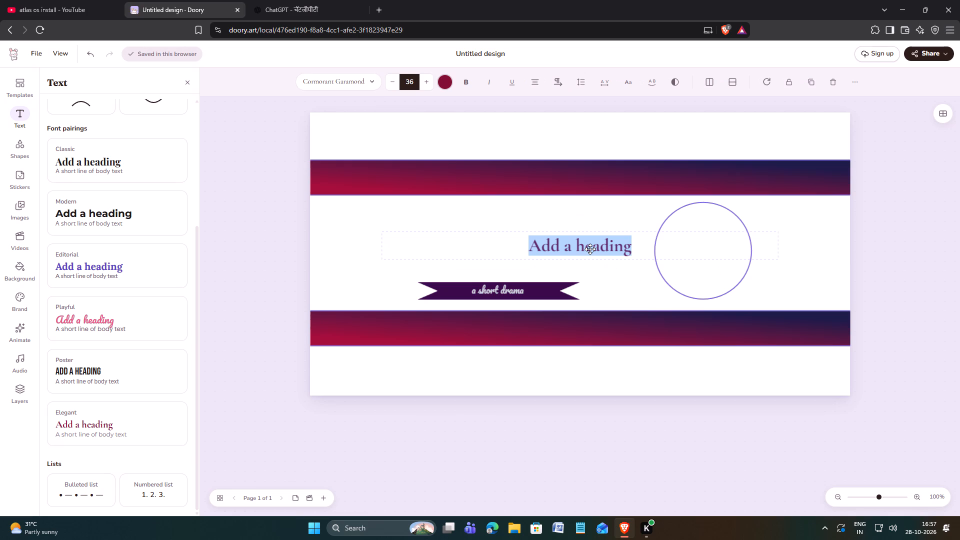
text(Sh)
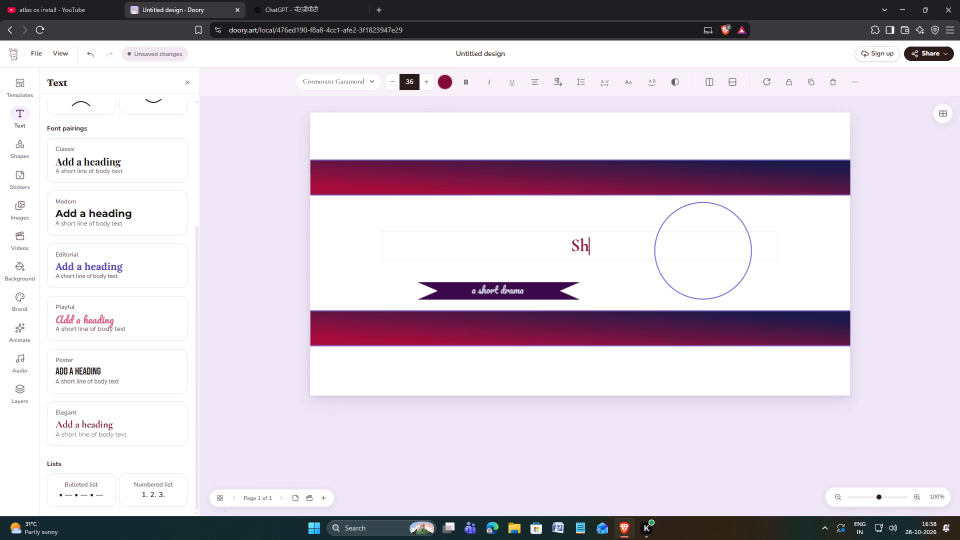
text(ort)
key(space)
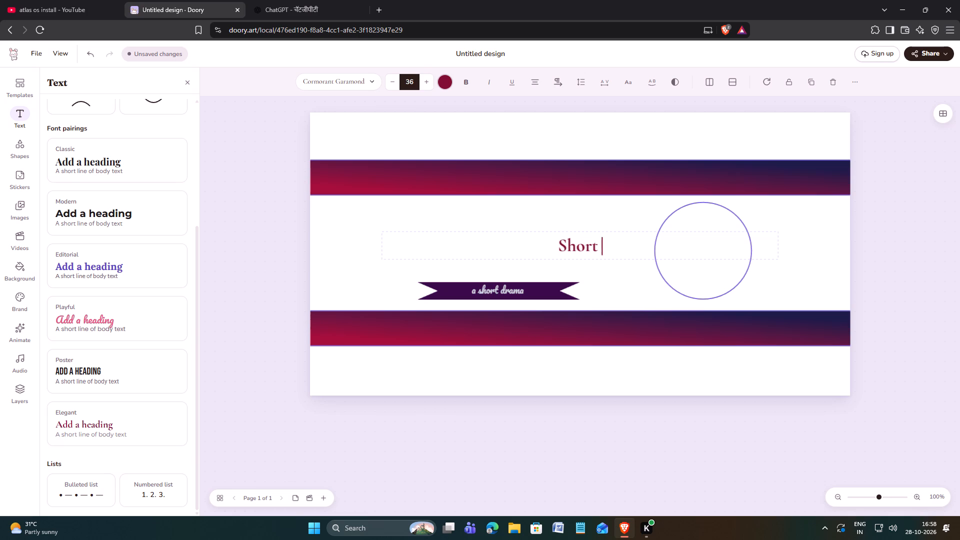
text(Story)
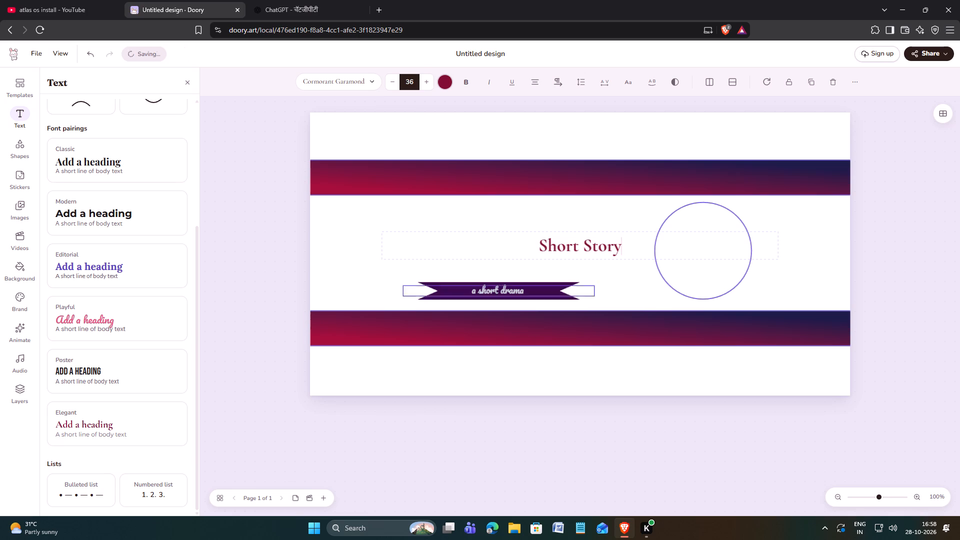
click(656, 298)
Scale the "Short Story" heading up to size 54 and move it between the bands, above and slightly left of the ribbon.
click(591, 244)
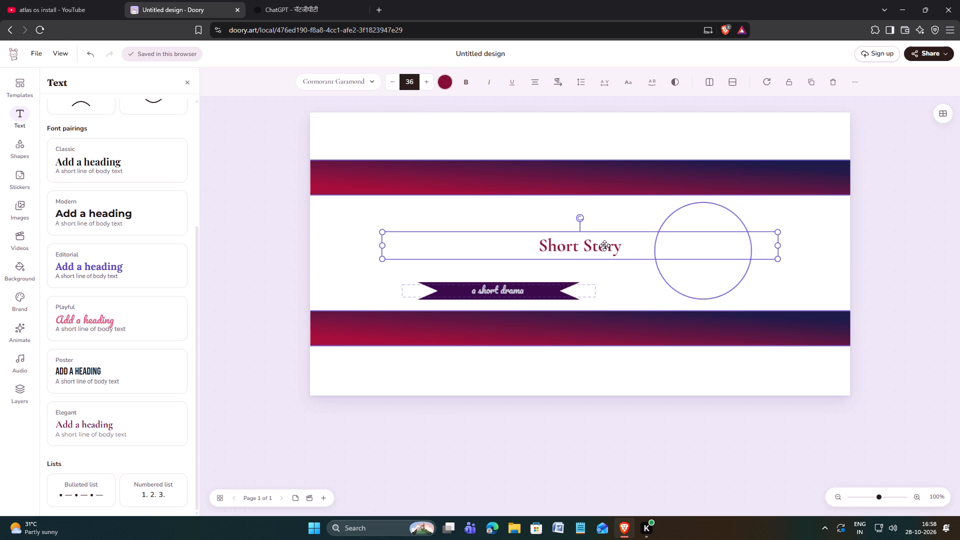
click(602, 245)
click(599, 245)
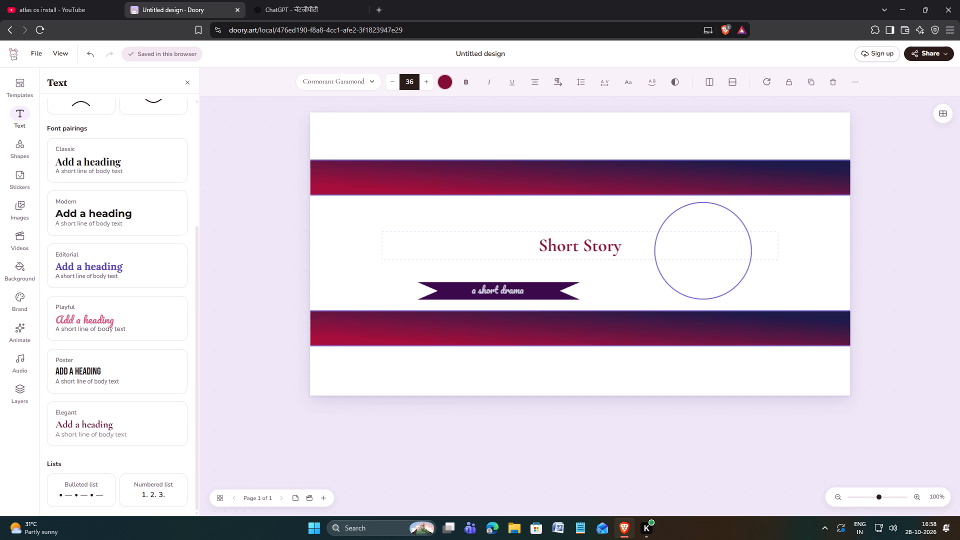
click(641, 256)
click(789, 300)
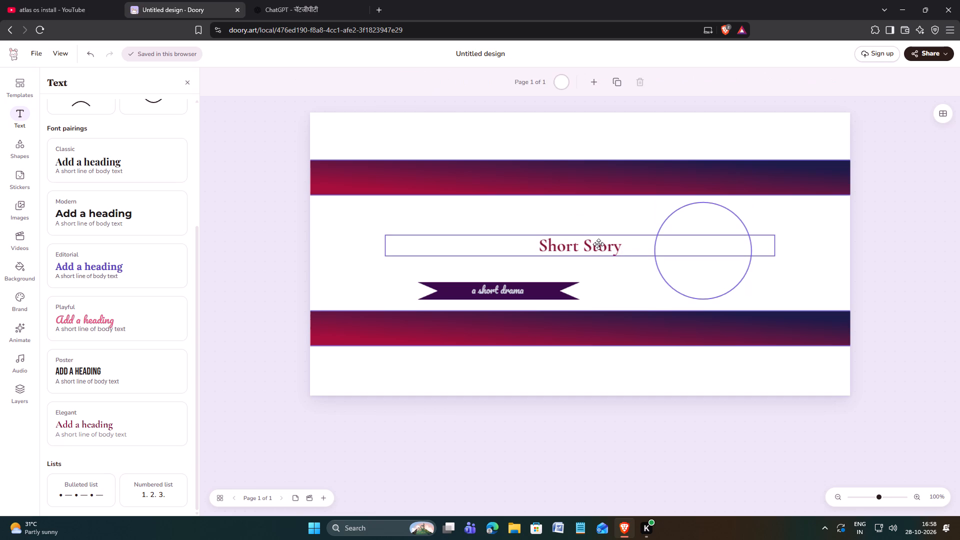
click(598, 244)
drag(777, 258, 807, 276)
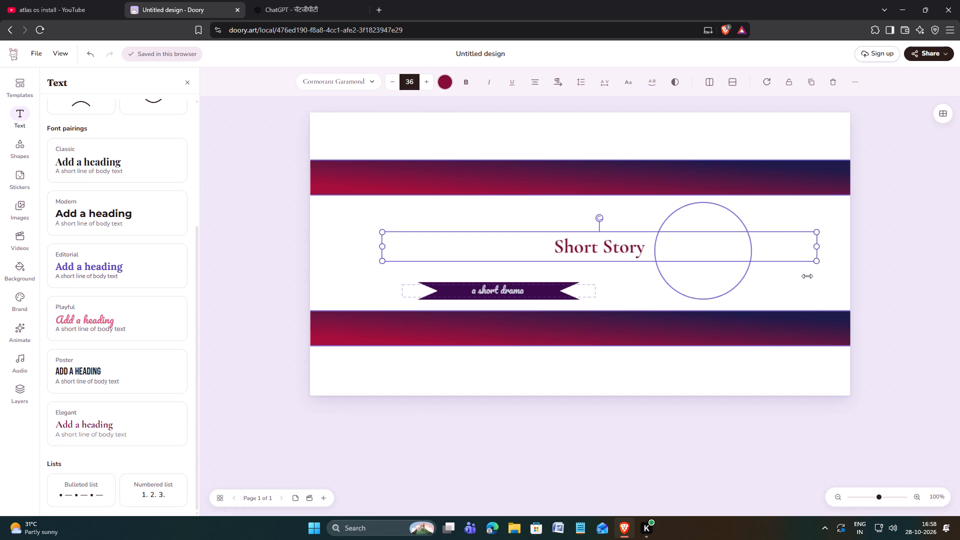
drag(807, 276, 942, 301)
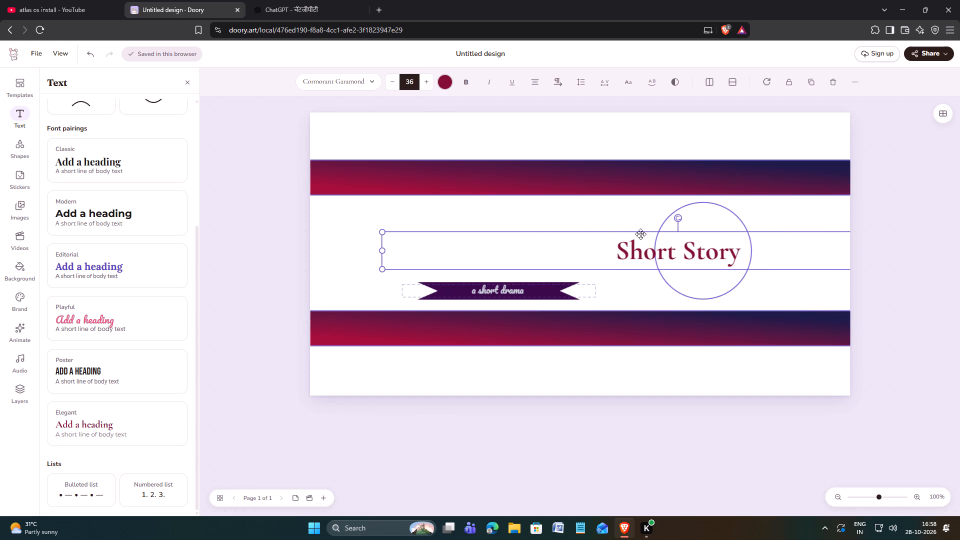
drag(645, 252, 509, 227)
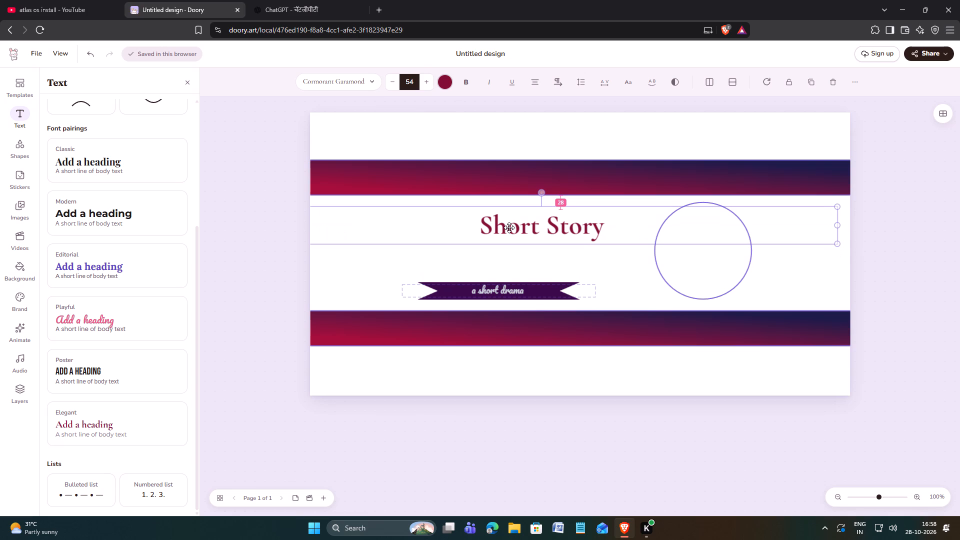
drag(509, 227, 483, 245)
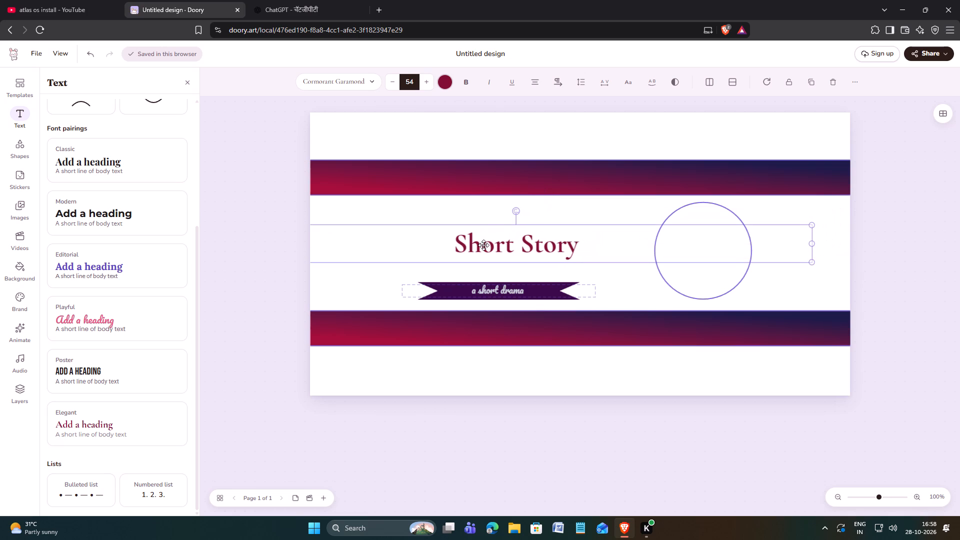
drag(483, 245, 476, 247)
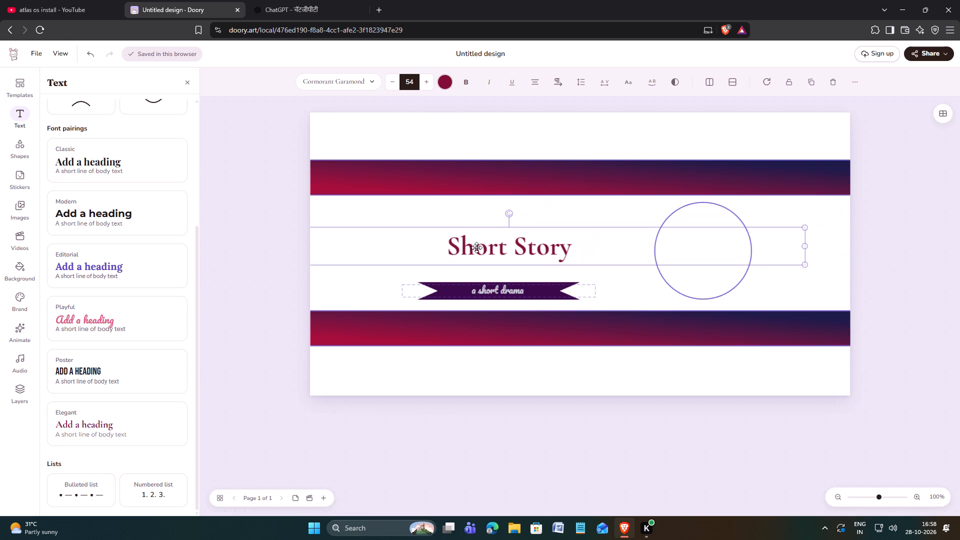
drag(476, 247, 408, 235)
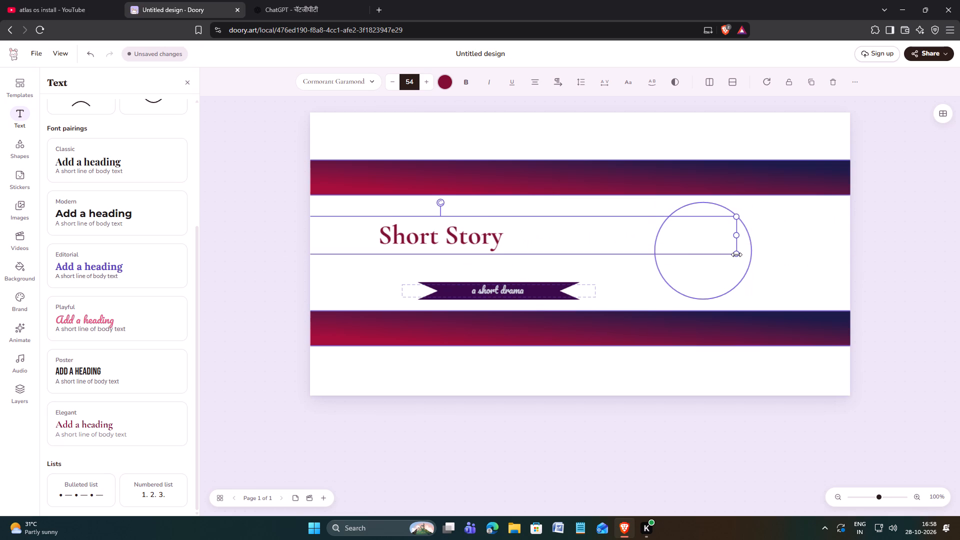
Enlarge the "Short Story" heading to font size 91.
drag(736, 254, 891, 252)
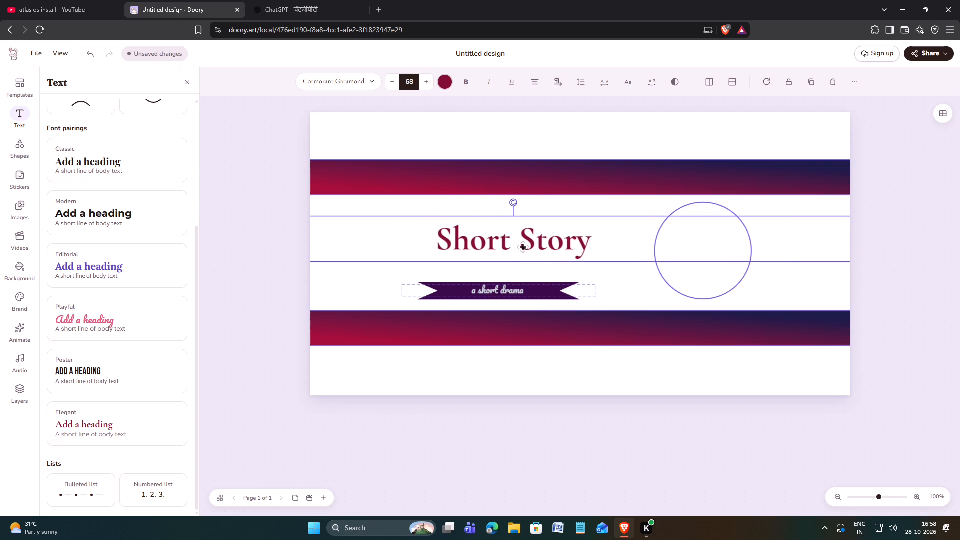
click(523, 246)
triple_click(430, 85)
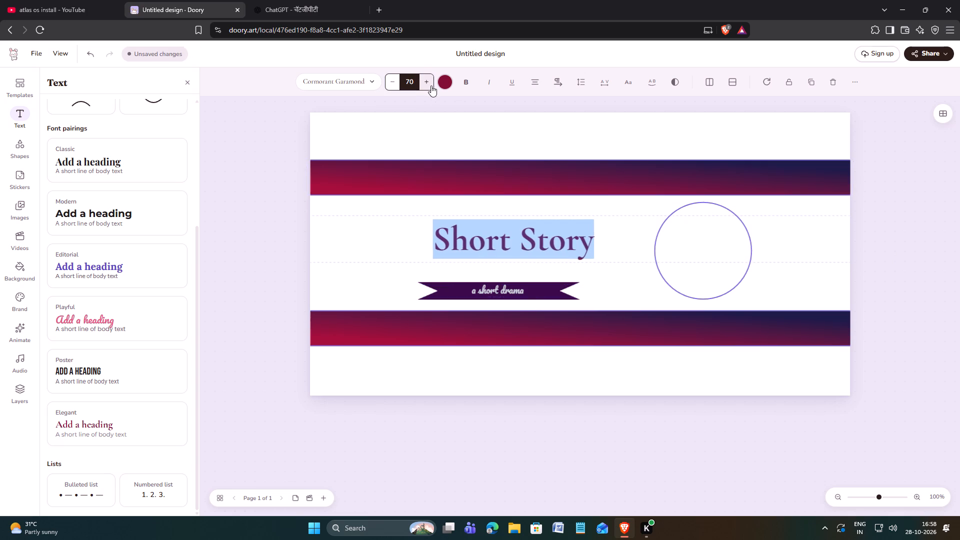
triple_click(431, 85)
triple_click(431, 85)
triple_click(431, 85)
triple_click(431, 85)
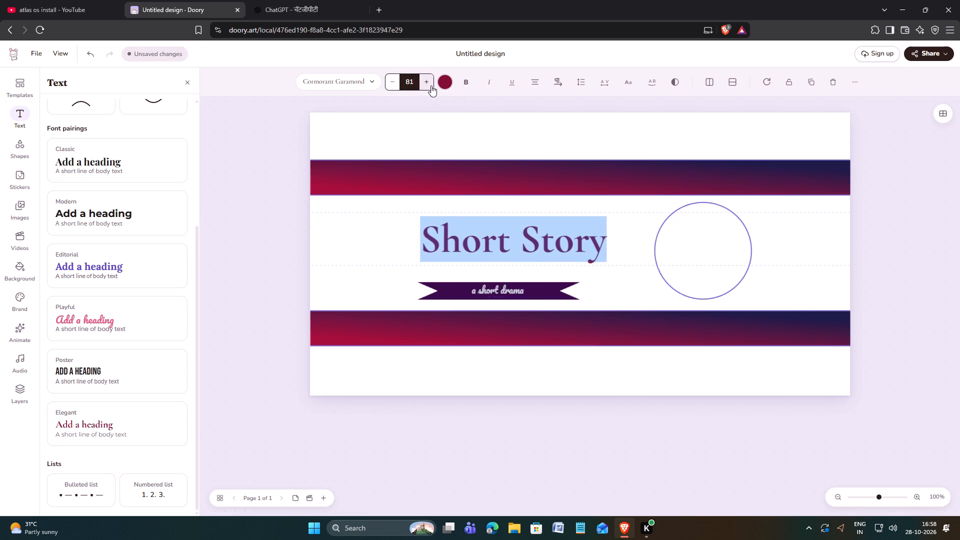
triple_click(431, 85)
triple_click(431, 85)
click(431, 85)
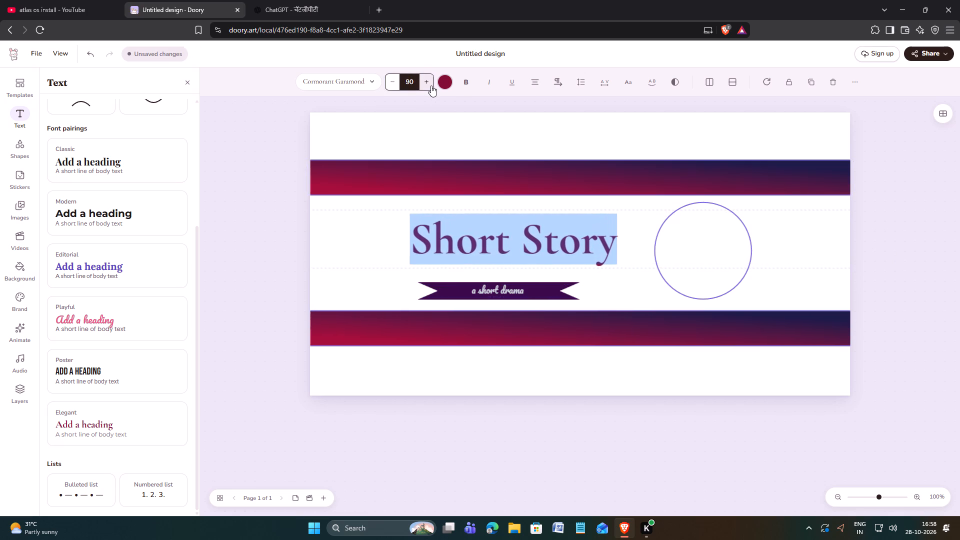
click(431, 85)
click(618, 286)
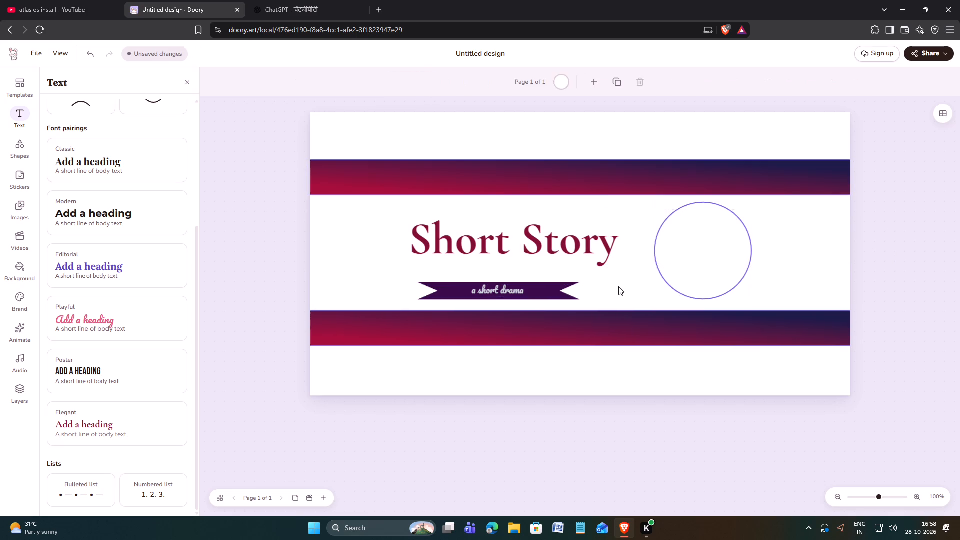
Reposition the "Short Story" title between the two bands, slightly lower and further right, keeping a small gap above the ribbon.
click(525, 251)
drag(537, 246, 540, 255)
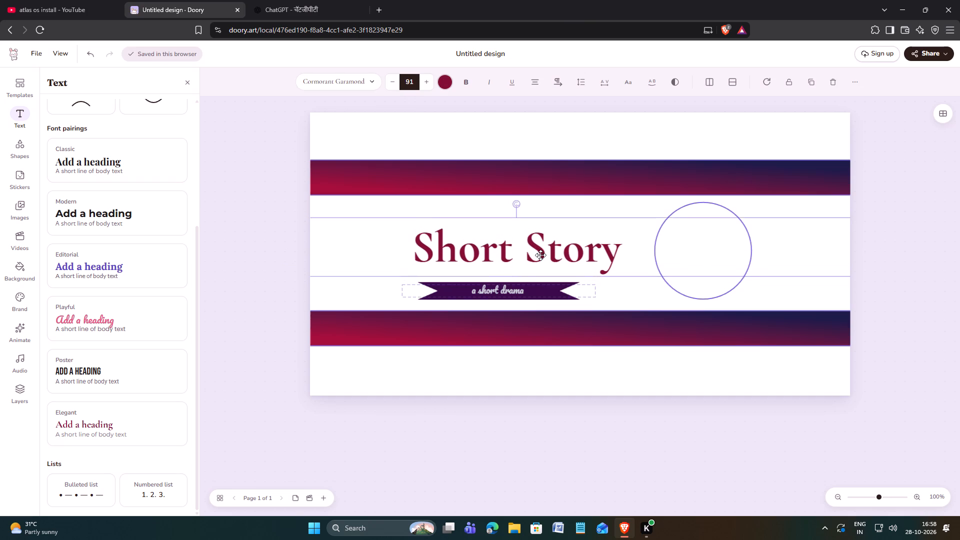
drag(540, 255, 536, 258)
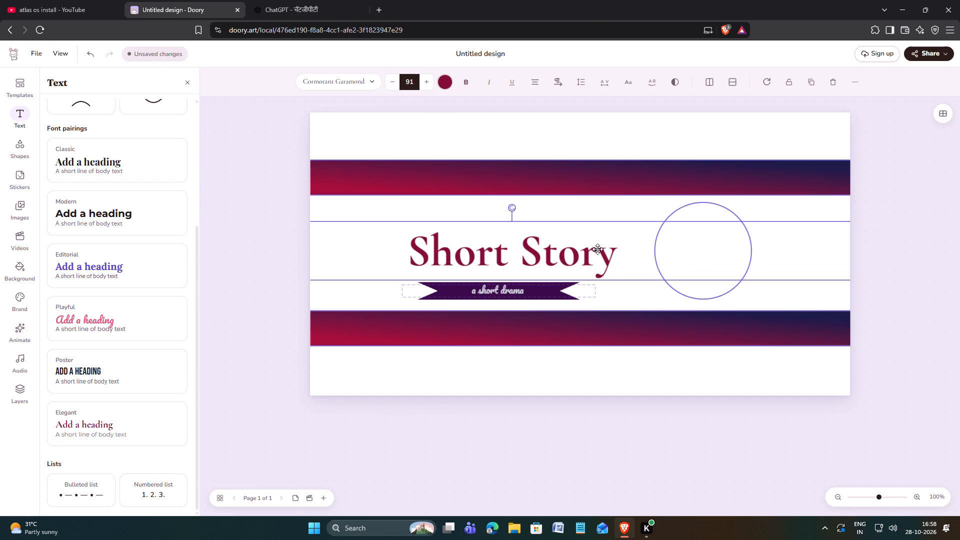
click(671, 396)
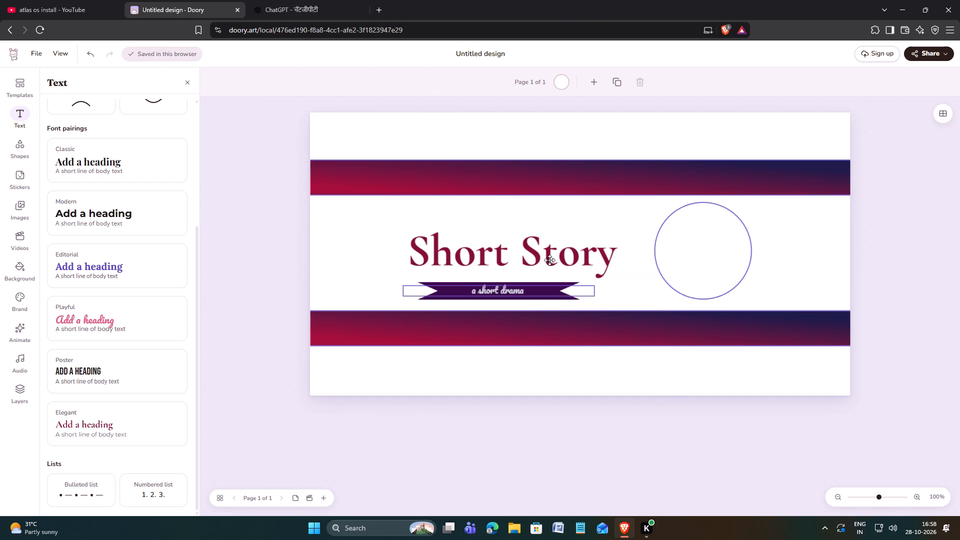
drag(549, 260, 548, 252)
click(661, 413)
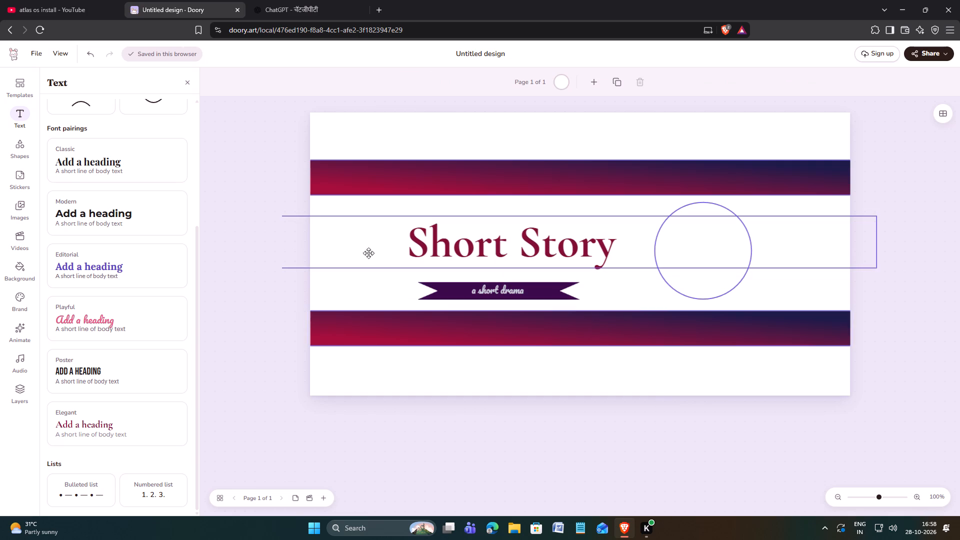
drag(446, 246, 459, 245)
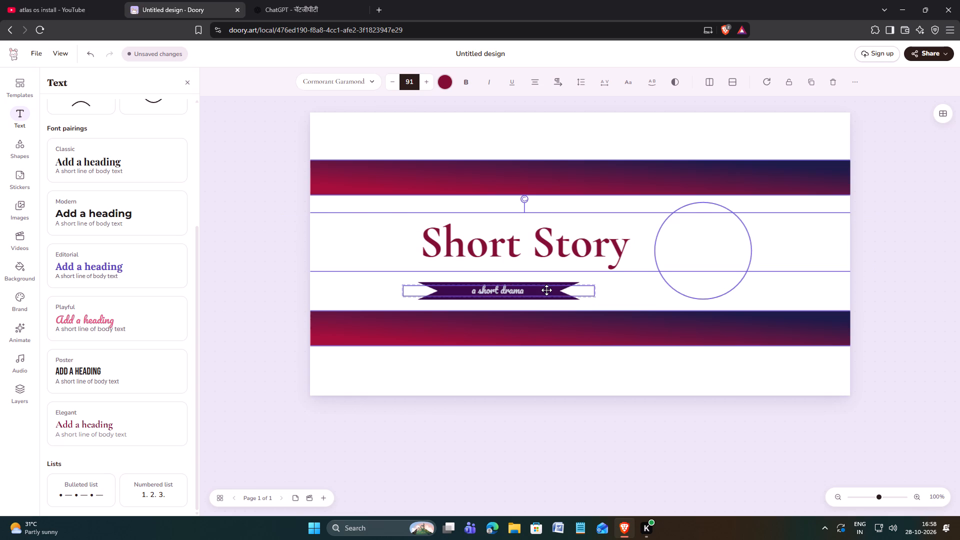
Narrow the "a short drama" caption's text box to fit its text closely and shift the caption slightly right along the ribbon.
drag(546, 290, 558, 290)
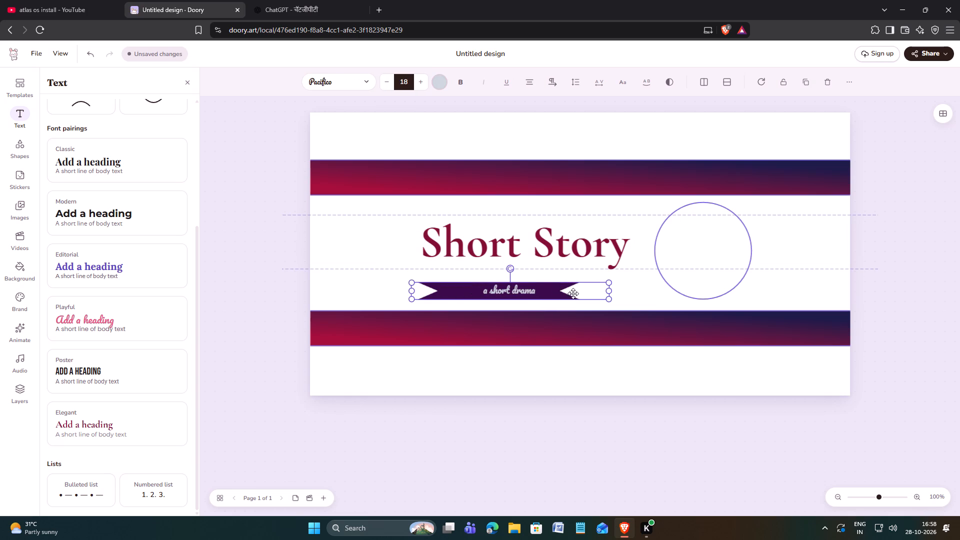
drag(411, 289, 415, 290)
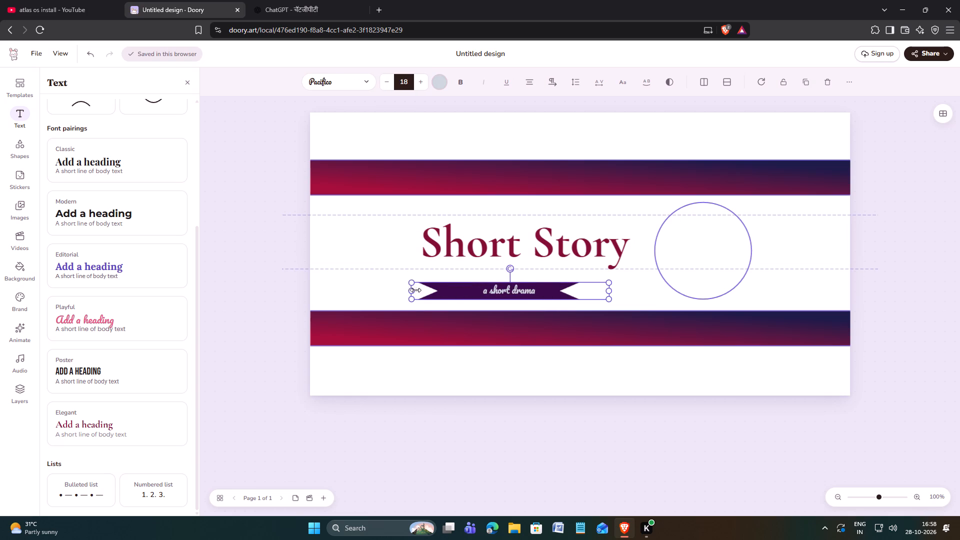
drag(415, 290, 474, 291)
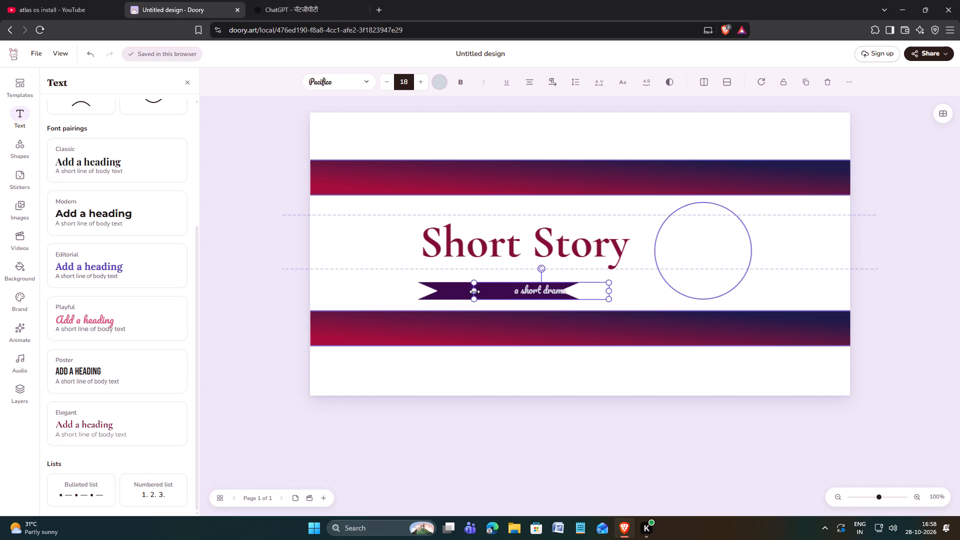
drag(474, 291, 519, 290)
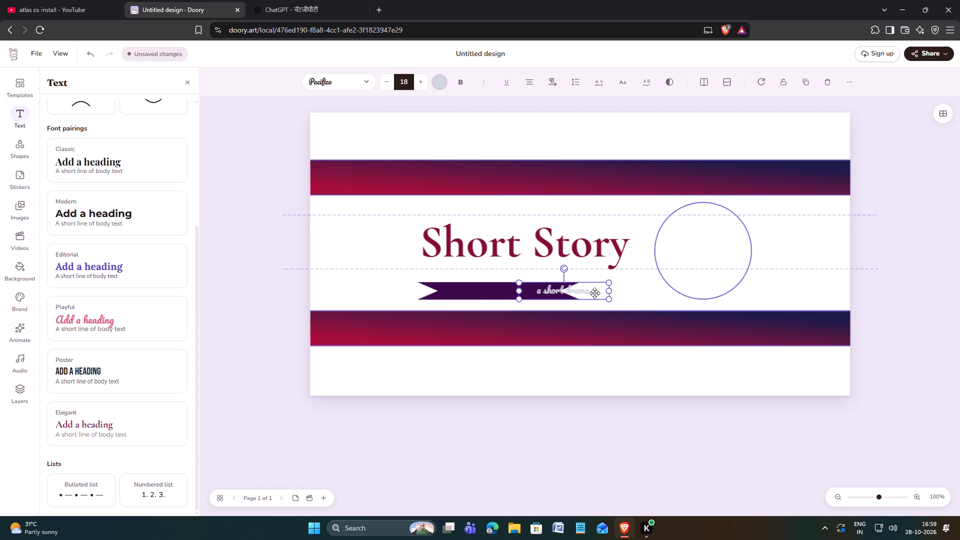
drag(594, 293, 552, 294)
Shift the purple ribbon right so that it sits centred behind the "a short drama" caption.
click(451, 295)
drag(449, 295, 463, 295)
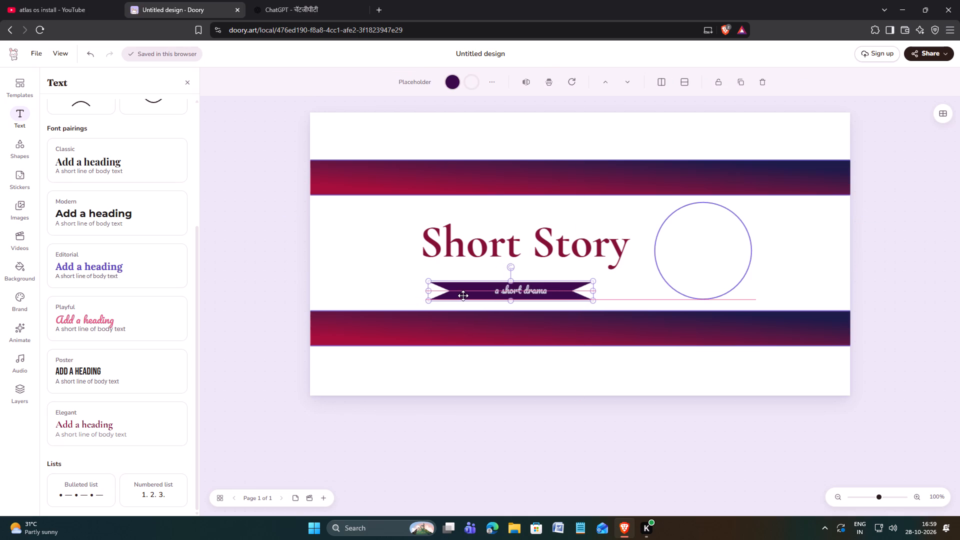
drag(463, 295, 466, 295)
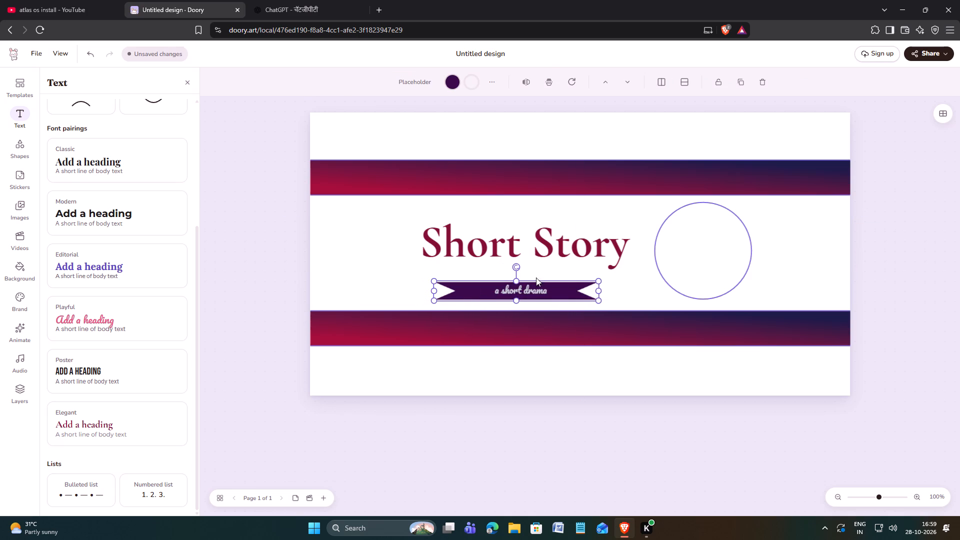
click(634, 290)
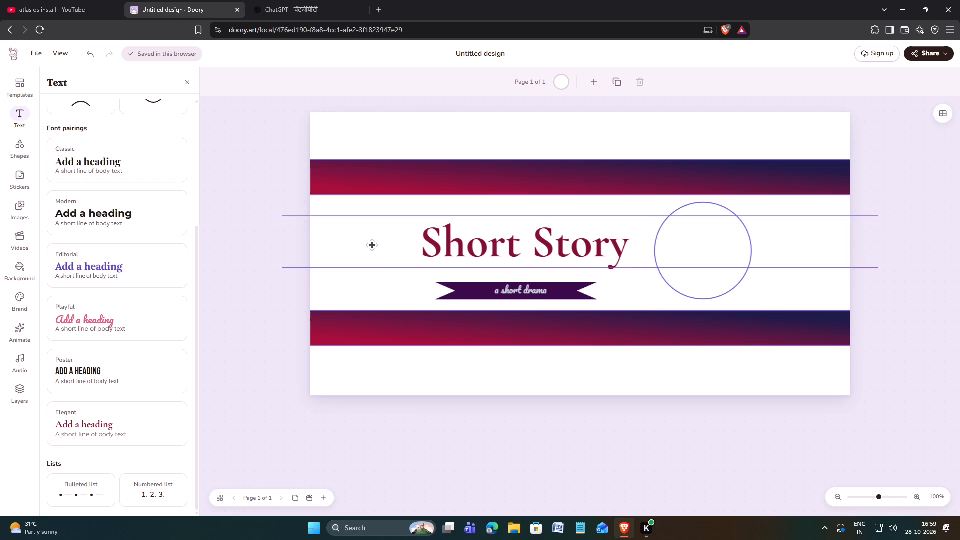
Add a dotted line, rotate it right 90°, and place it upright to the left of the "Short Story" title.
click(24, 150)
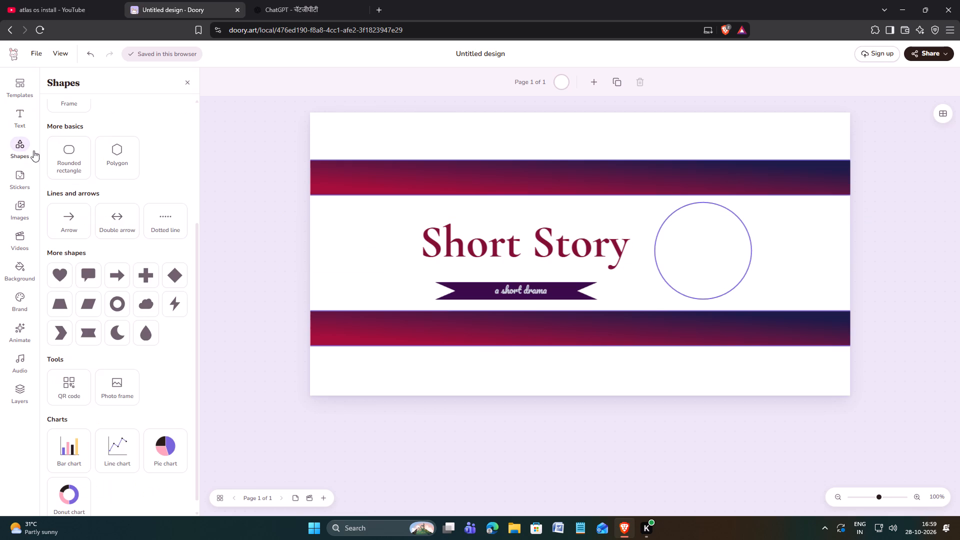
click(161, 217)
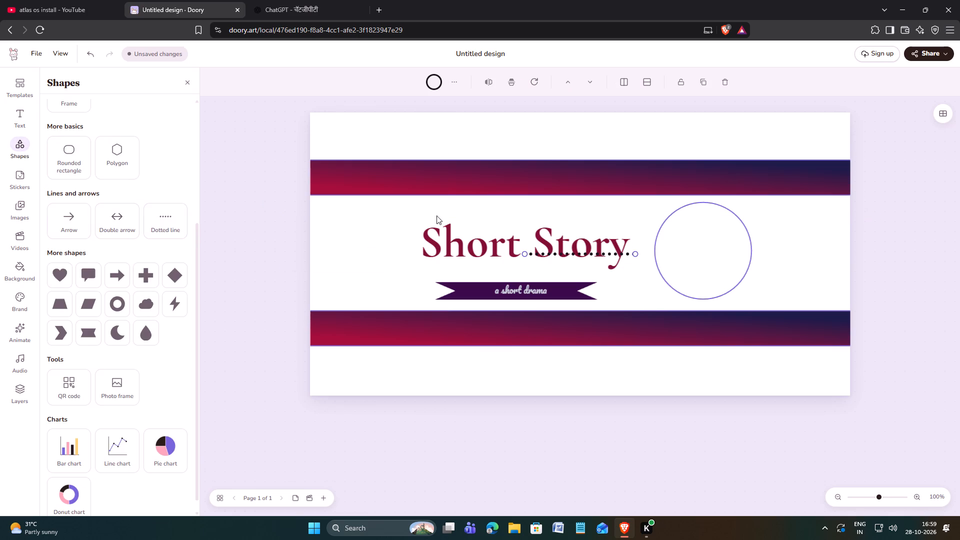
drag(597, 253, 405, 228)
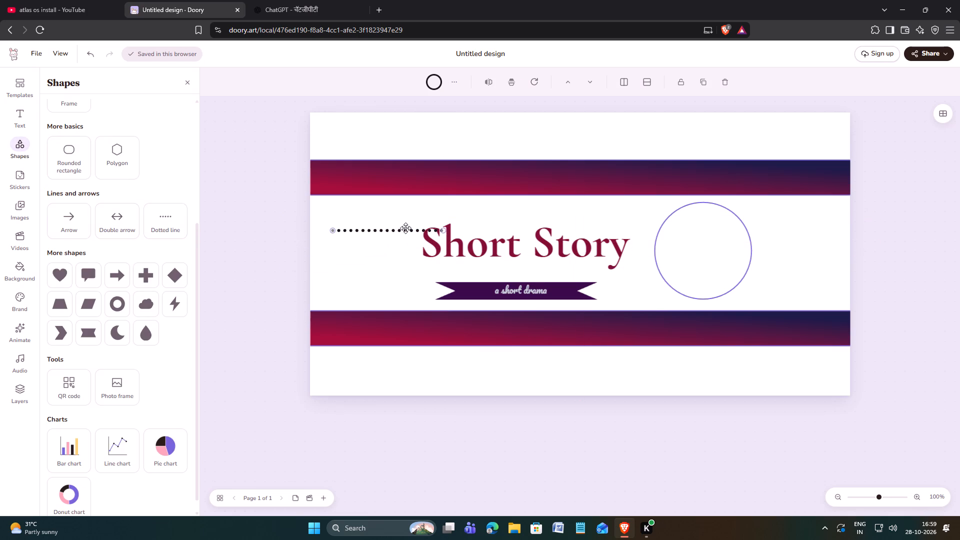
drag(405, 228, 405, 227)
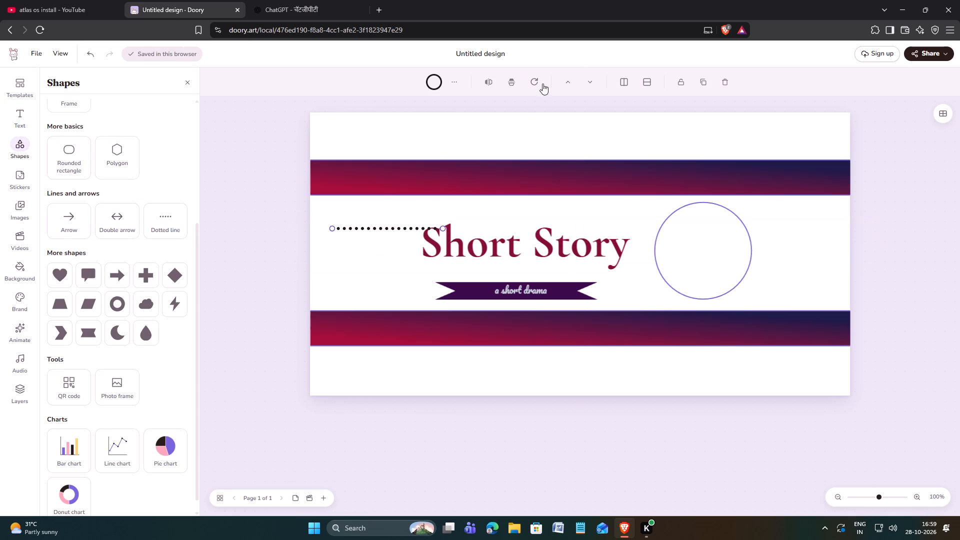
click(533, 84)
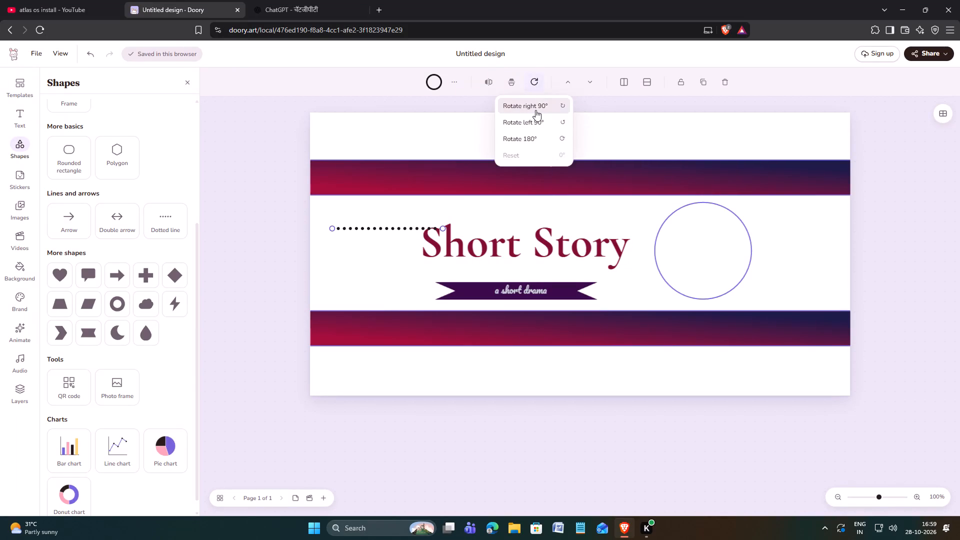
click(535, 110)
drag(387, 217, 401, 236)
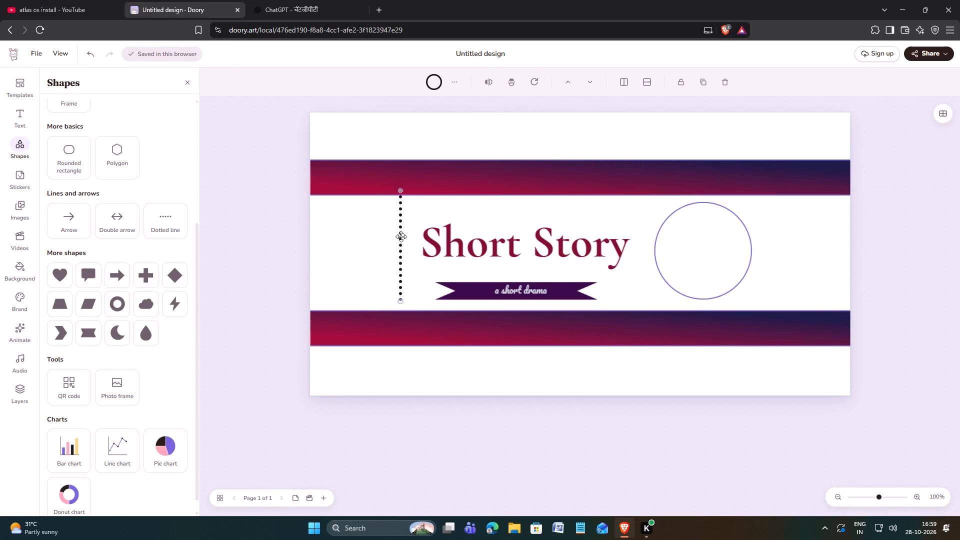
drag(401, 236, 373, 241)
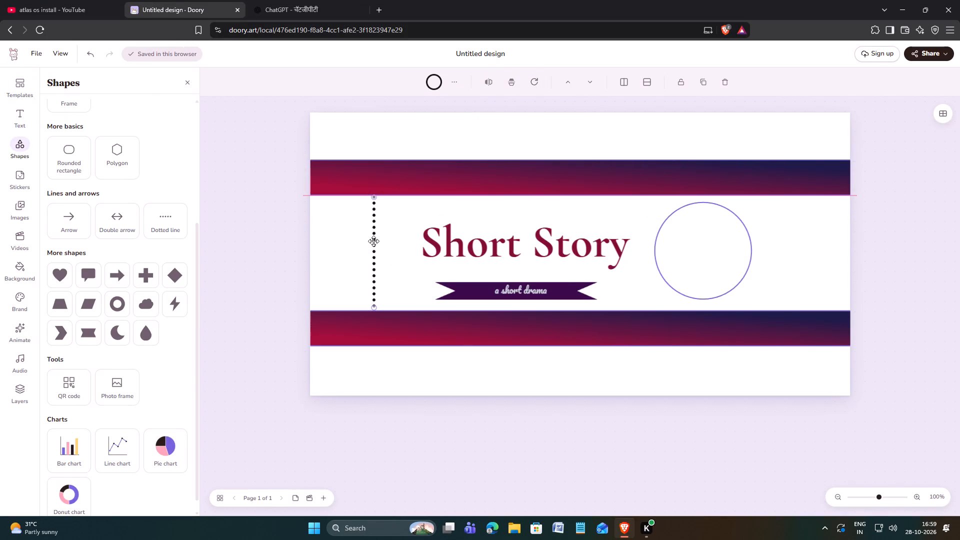
drag(373, 241, 368, 245)
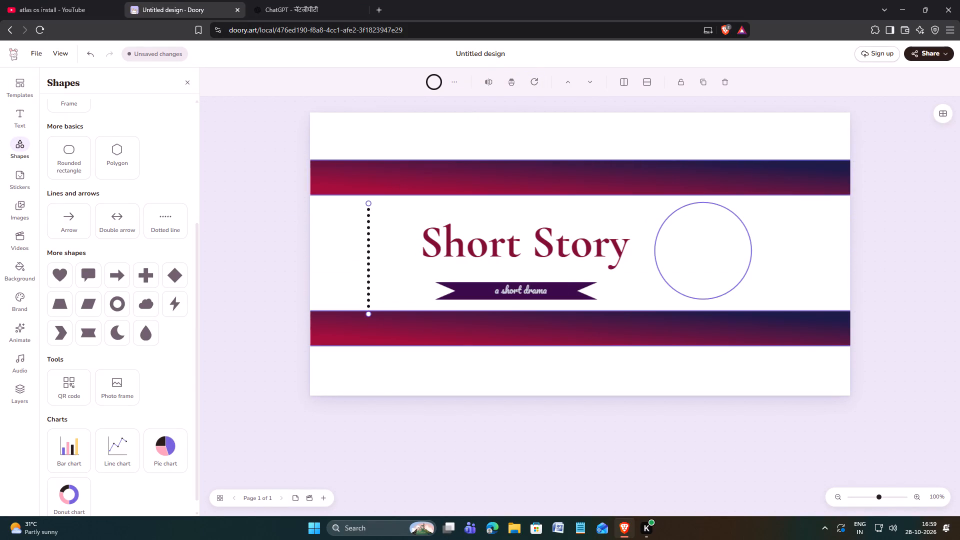
Lengthen the vertical dotted line at both ends so it overlaps the upper and lower gradient bands.
drag(370, 203, 371, 193)
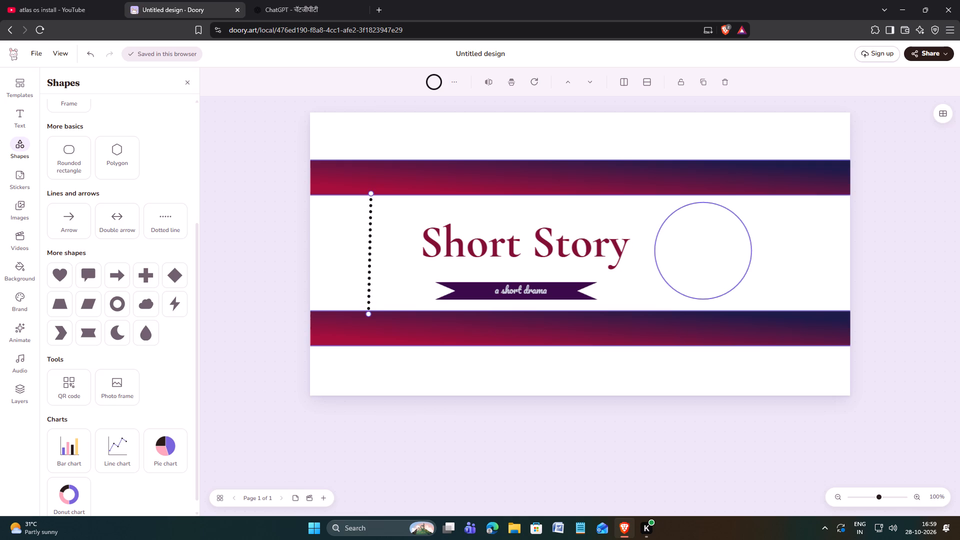
drag(371, 193, 369, 196)
drag(369, 196, 369, 186)
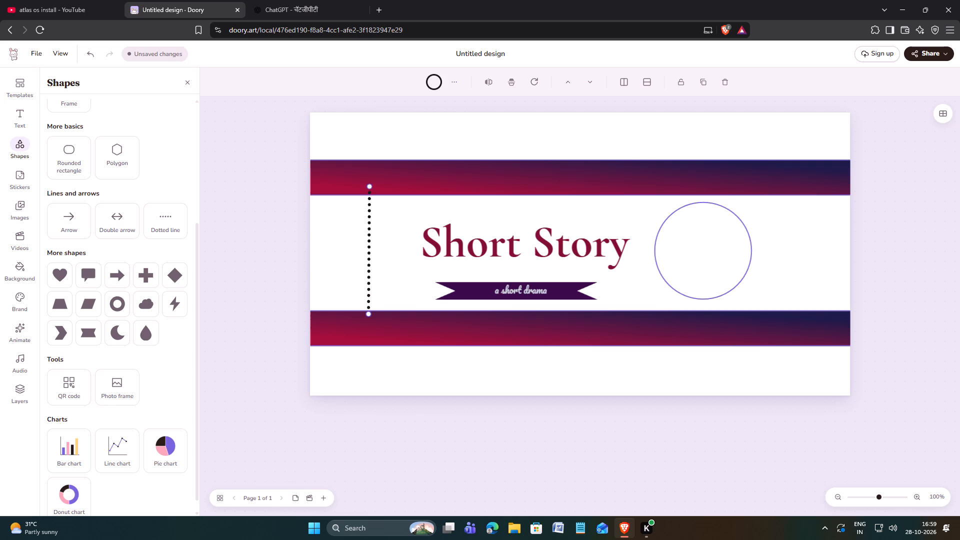
drag(368, 314, 369, 319)
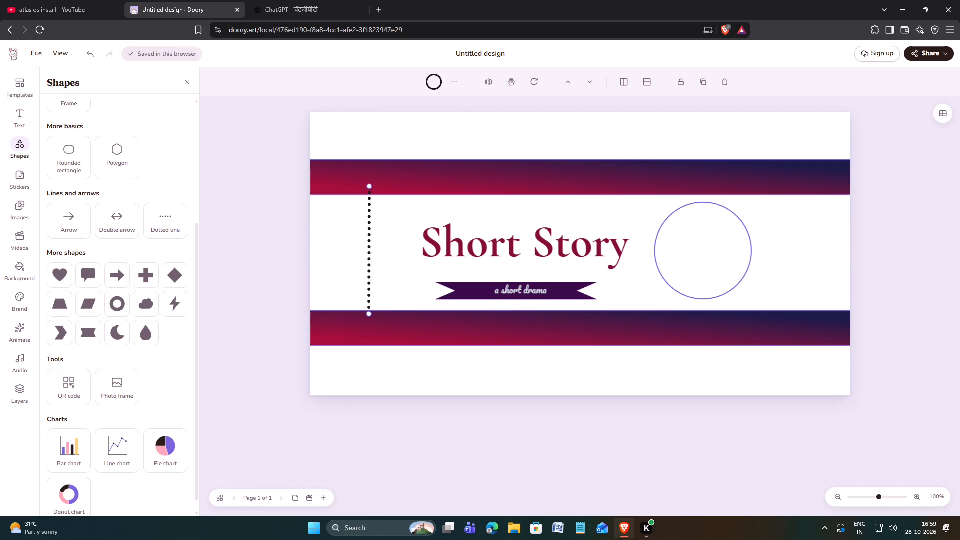
drag(369, 319, 368, 326)
drag(368, 326, 367, 326)
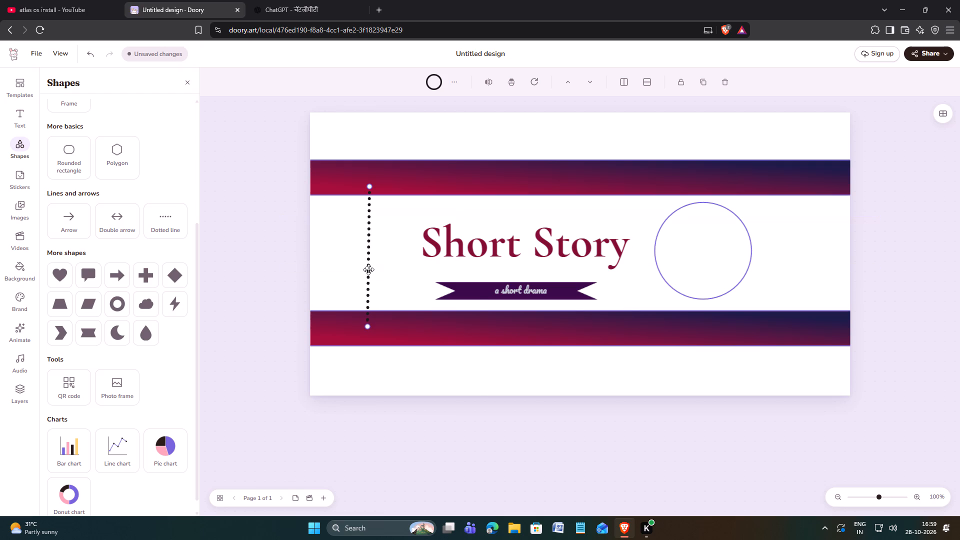
Duplicate the vertical dotted line three times to make a set of four lines beside the title.
right_click(368, 269)
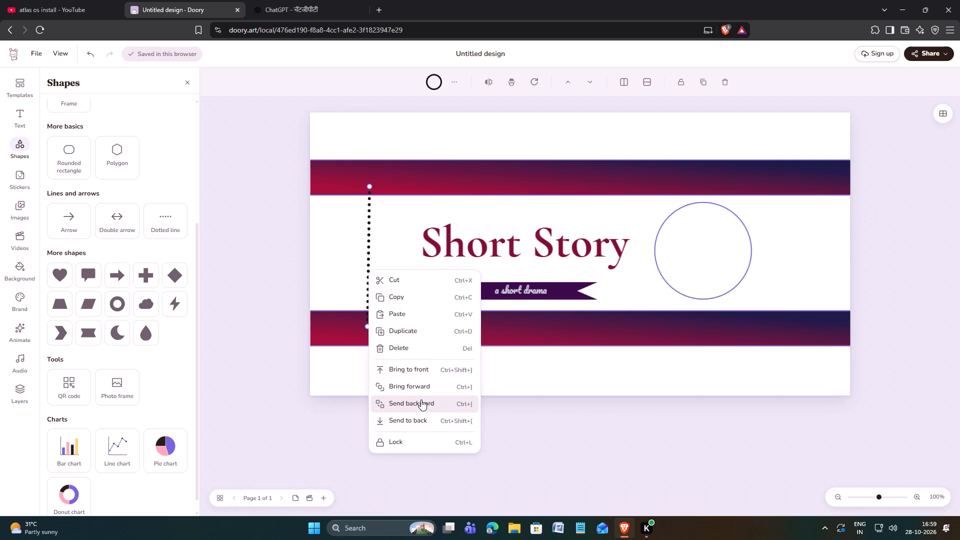
click(390, 293)
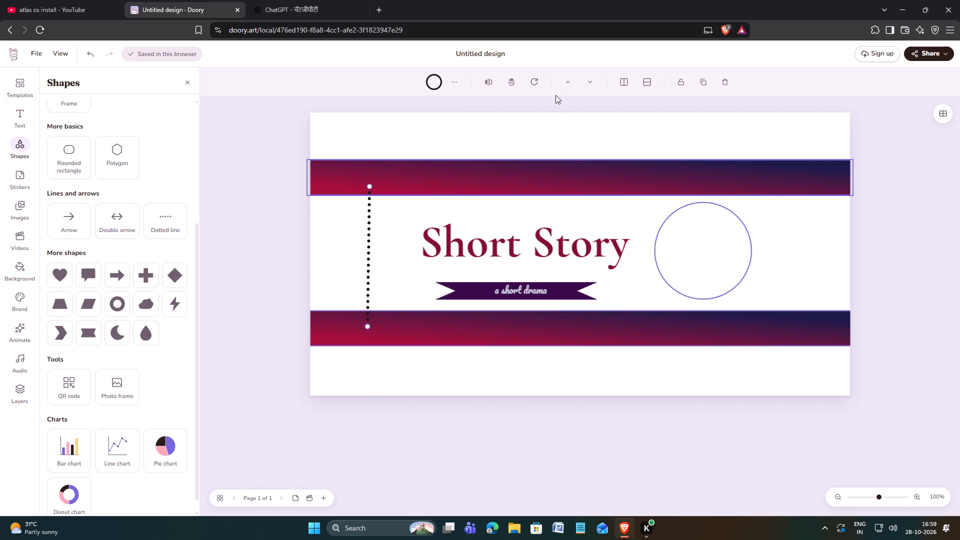
click(703, 80)
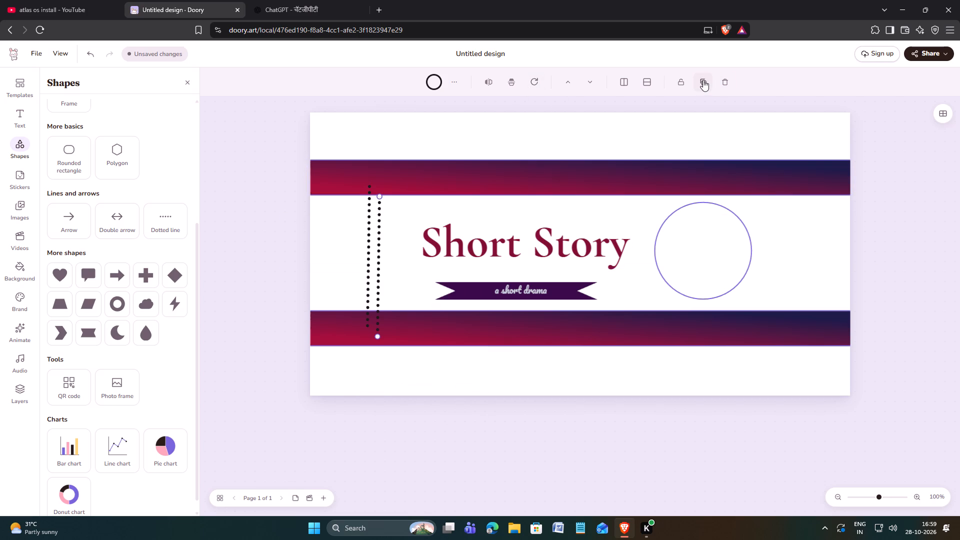
click(703, 80)
click(703, 80)
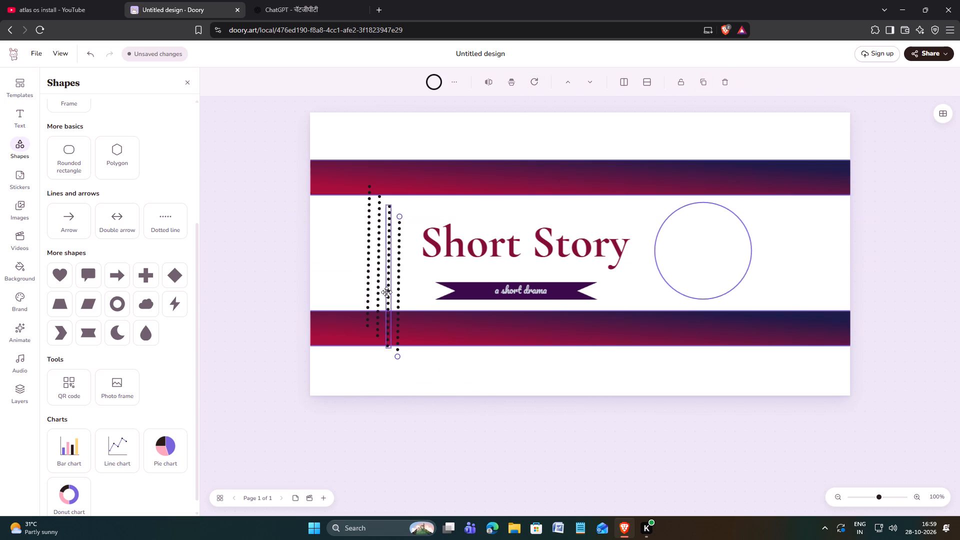
Move two of the four vertical dotted lines to the right of the outlined circle, side by side as a pair.
drag(388, 290, 776, 271)
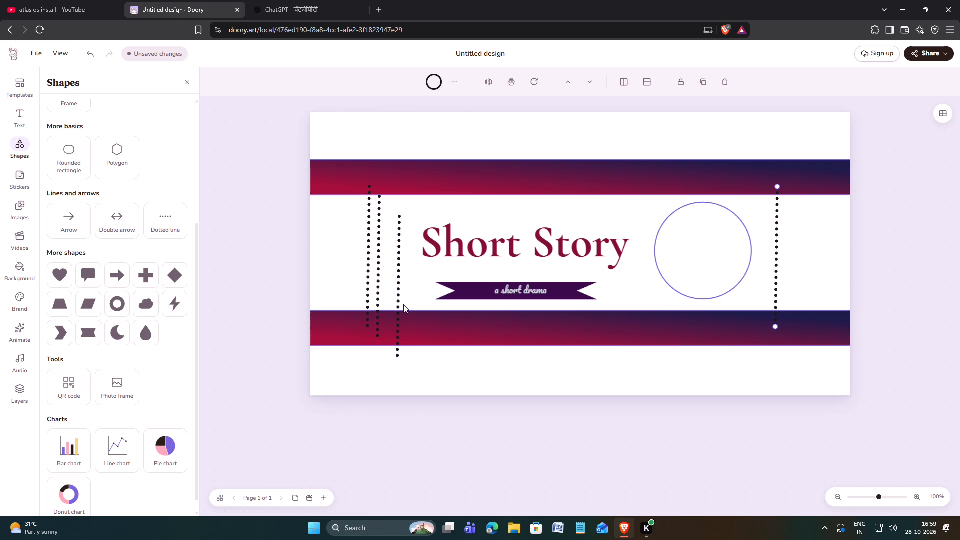
drag(399, 301, 788, 270)
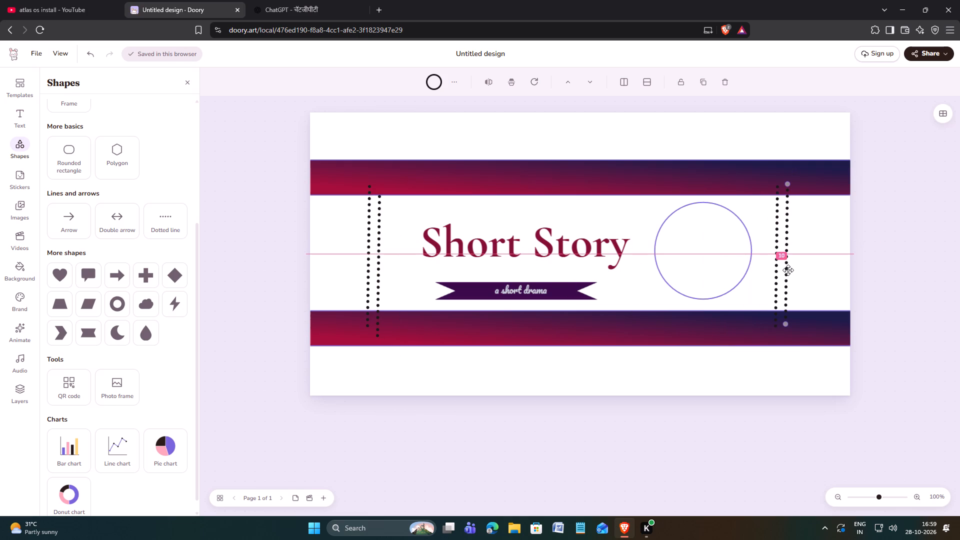
drag(788, 270, 787, 270)
Shift the remaining two dotted lines closer to the "Short Story" title, level and side by side as a pair.
drag(377, 291, 379, 285)
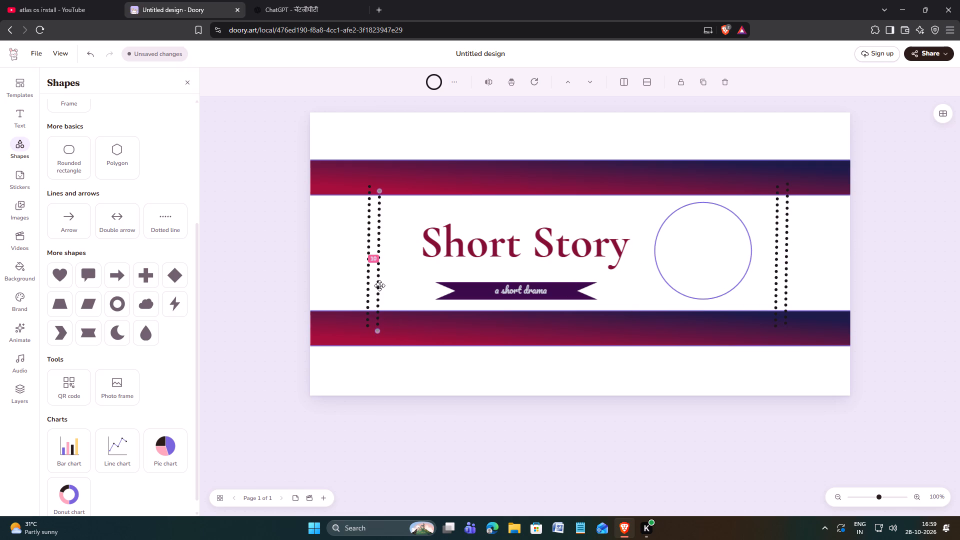
drag(379, 285, 382, 285)
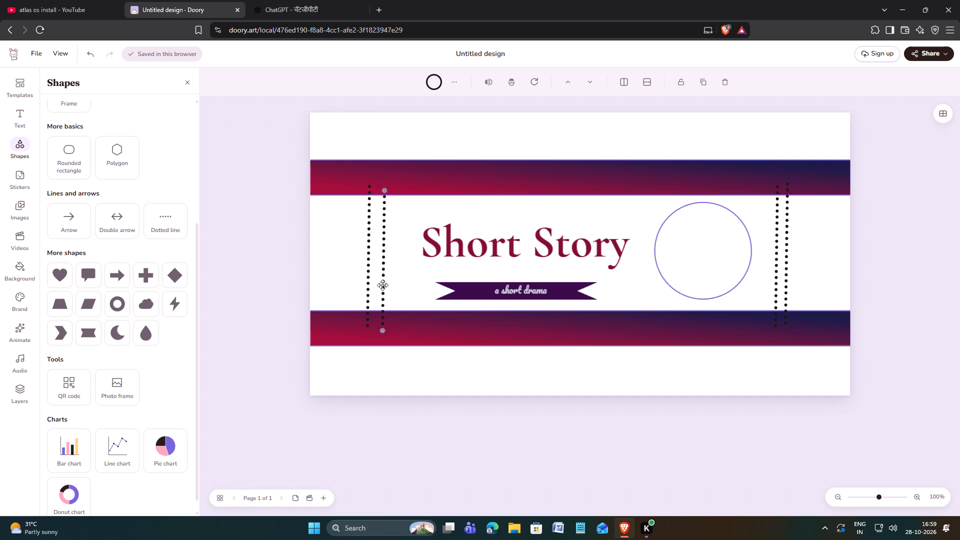
drag(382, 285, 394, 284)
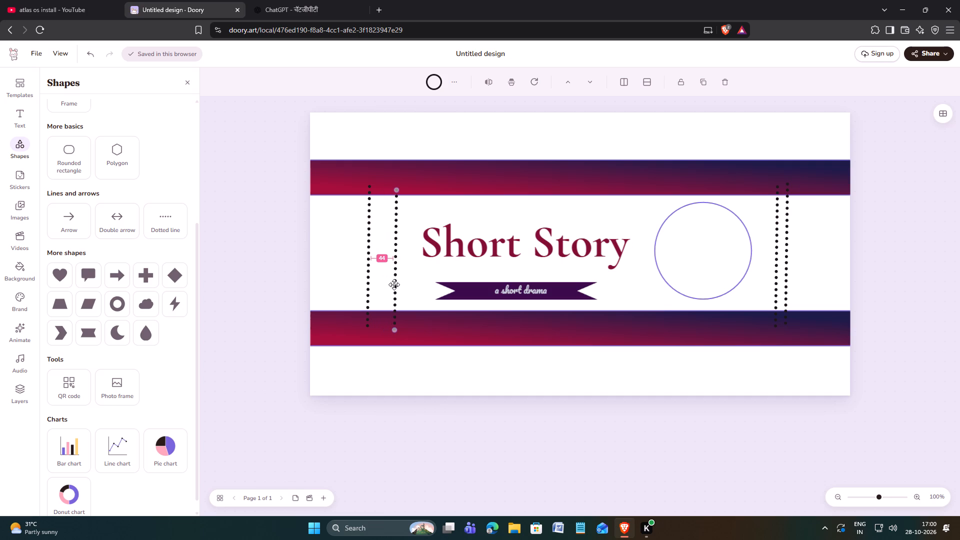
drag(394, 284, 391, 284)
drag(368, 275, 374, 277)
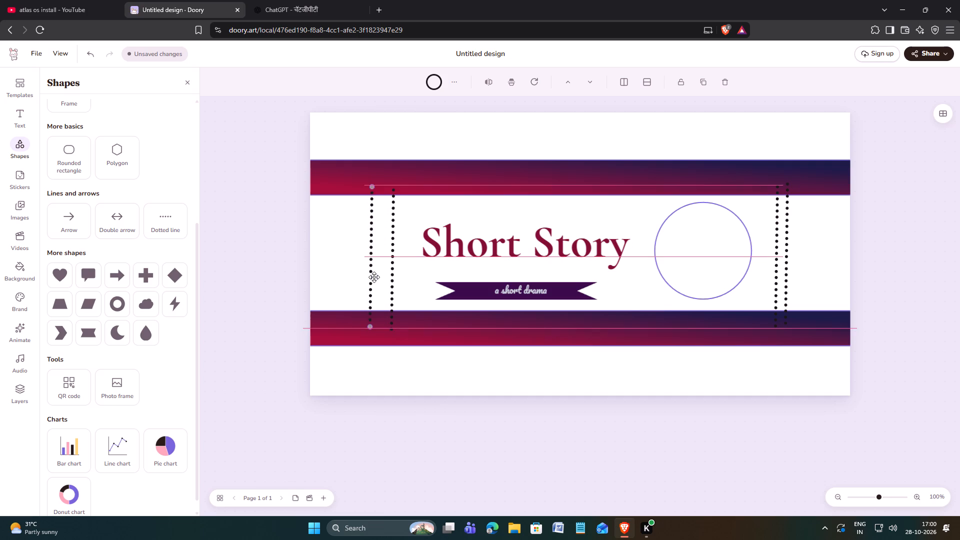
drag(374, 277, 381, 279)
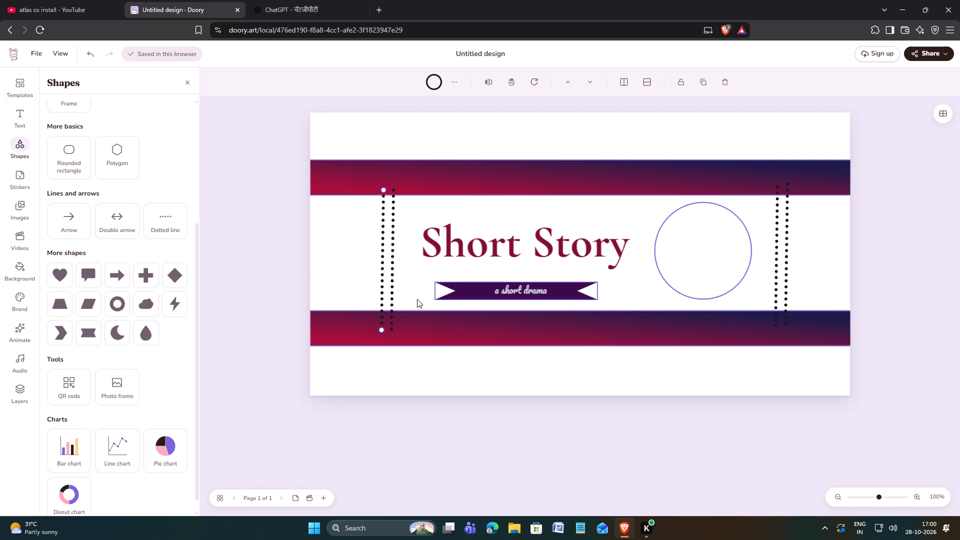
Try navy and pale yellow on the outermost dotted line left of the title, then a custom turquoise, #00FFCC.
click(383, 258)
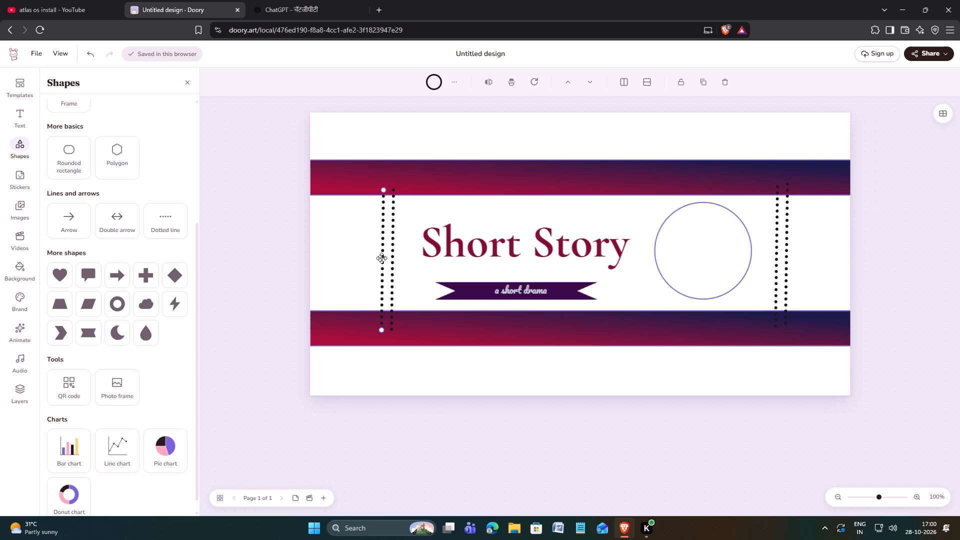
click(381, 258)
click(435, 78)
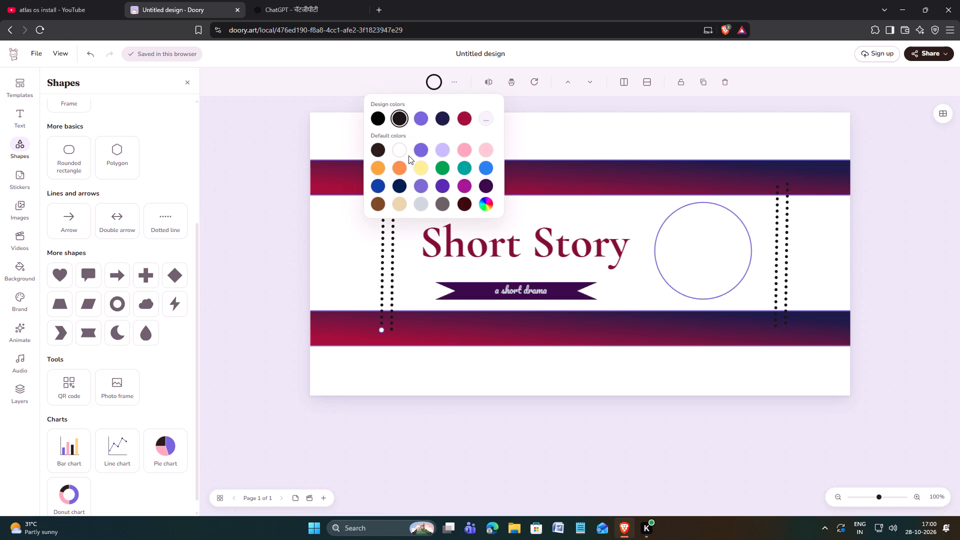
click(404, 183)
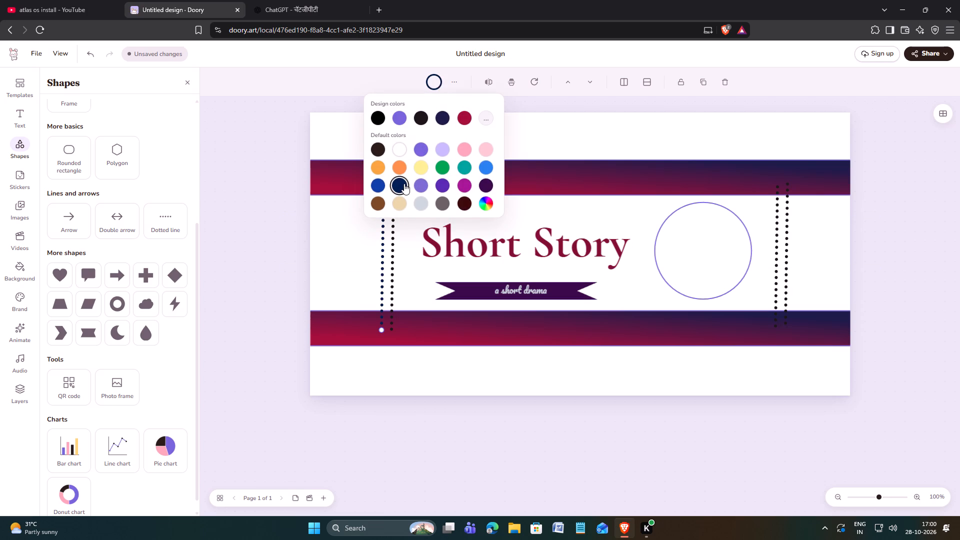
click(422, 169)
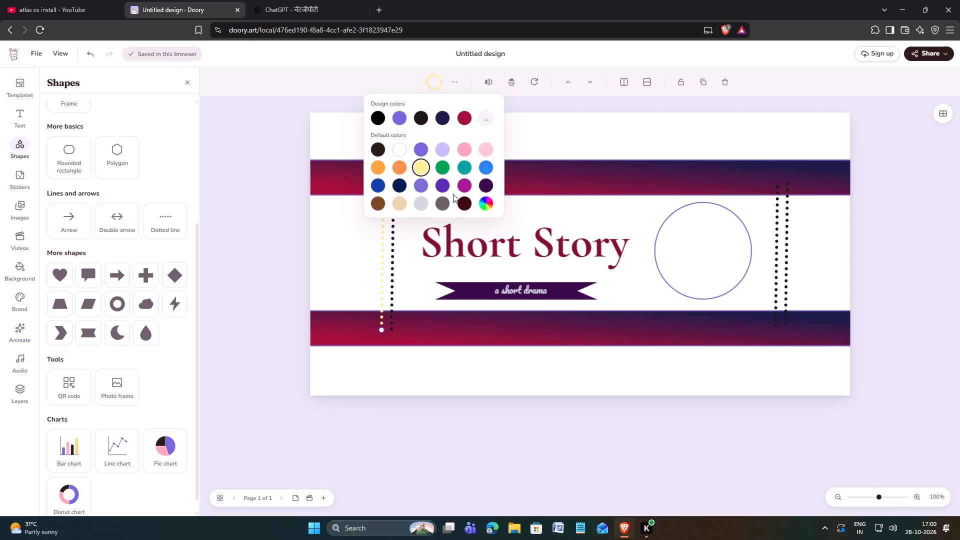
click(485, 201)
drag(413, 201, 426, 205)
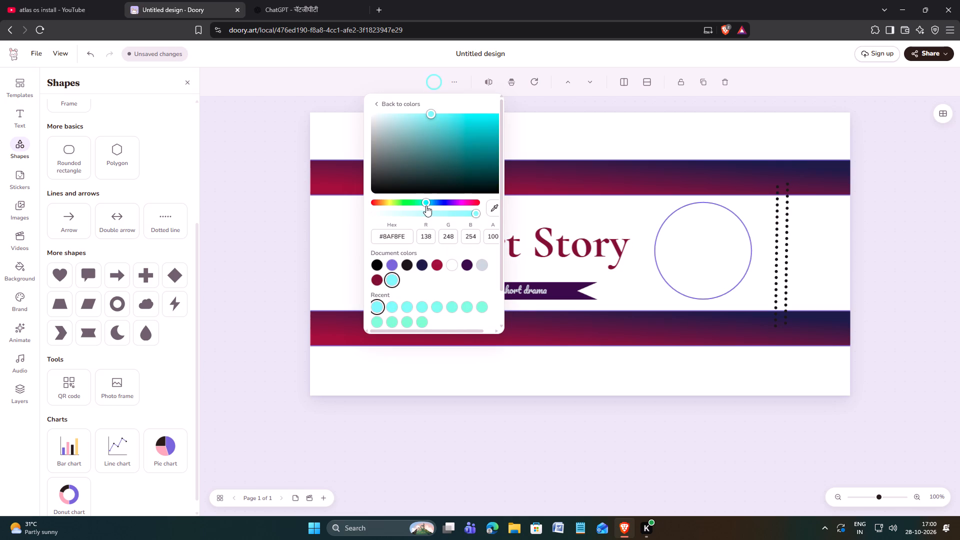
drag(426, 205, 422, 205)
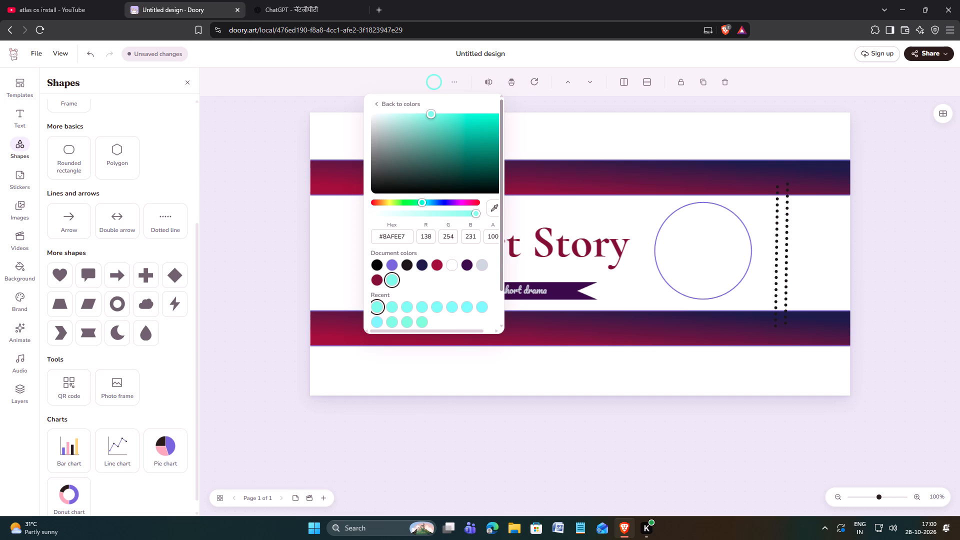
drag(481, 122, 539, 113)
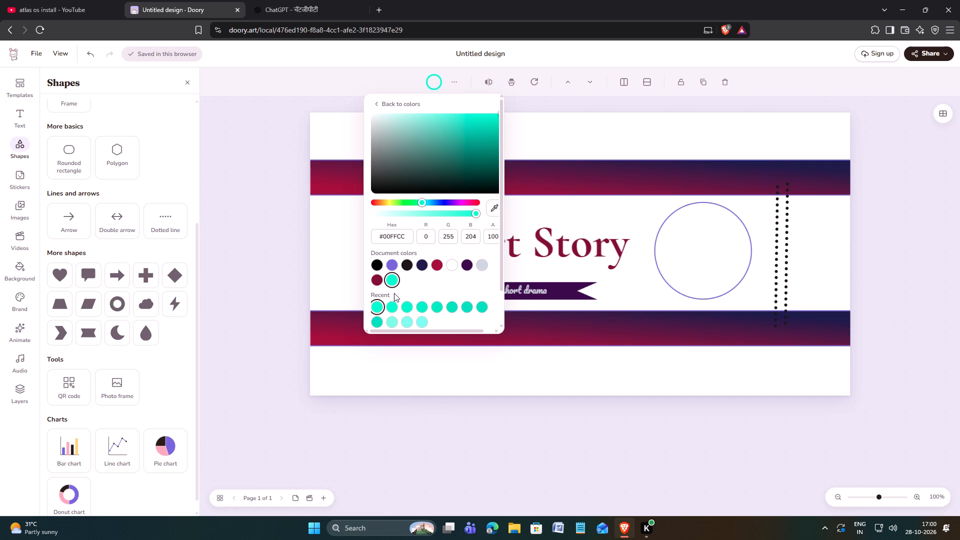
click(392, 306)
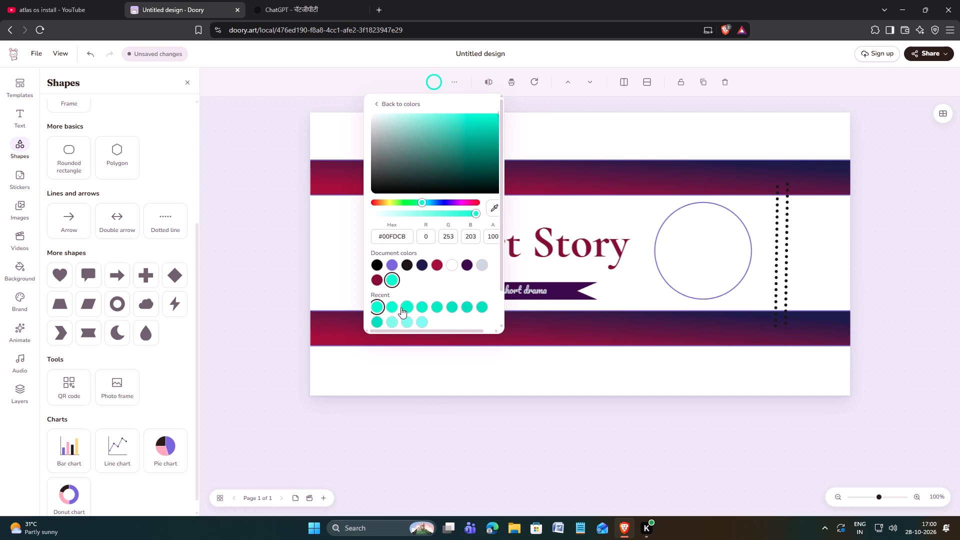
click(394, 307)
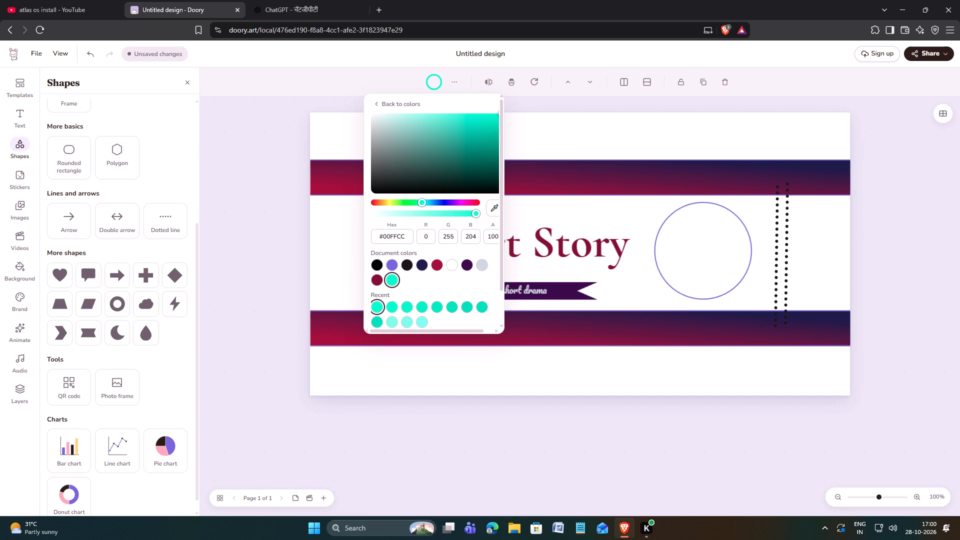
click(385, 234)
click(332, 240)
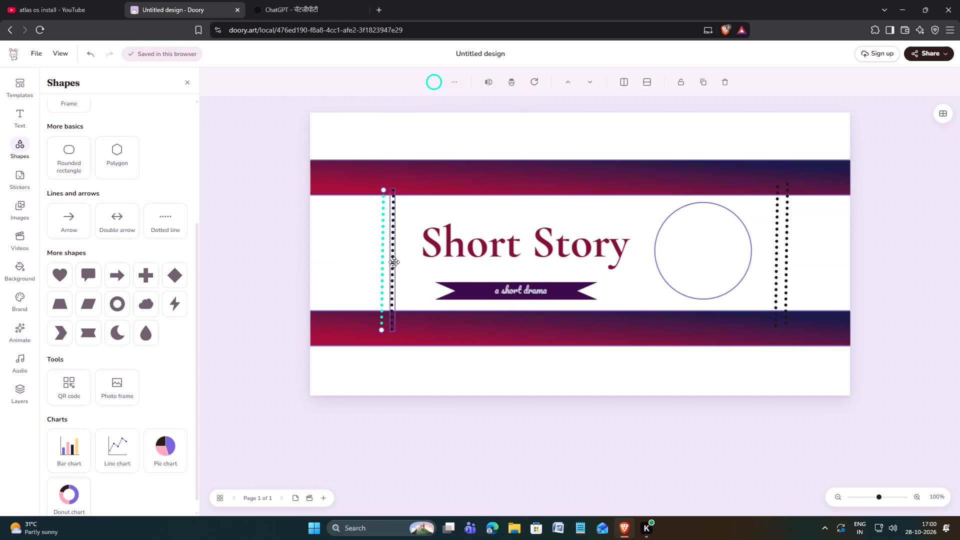
Recolour the dotted line nearest the left side of the title, trying bright blue before settling on dark navy.
click(392, 262)
click(435, 82)
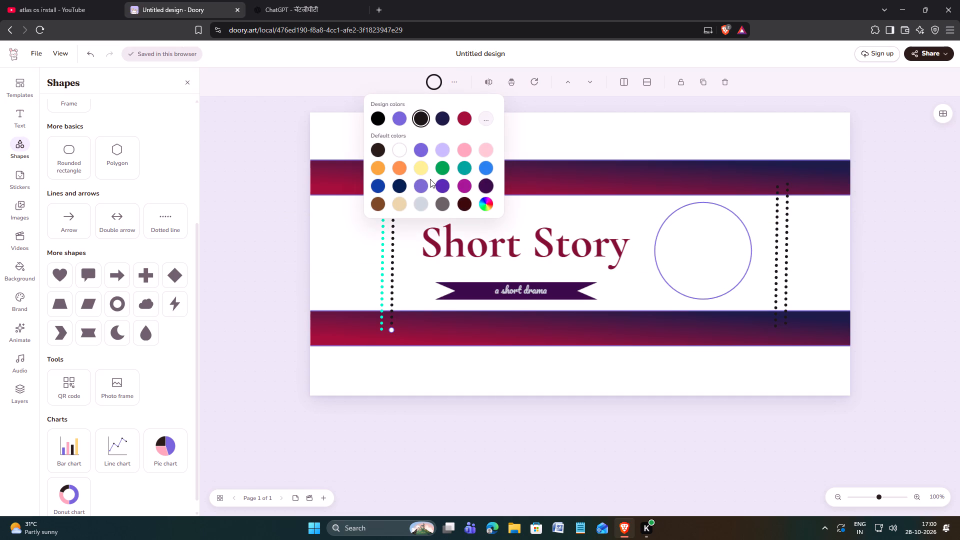
click(484, 166)
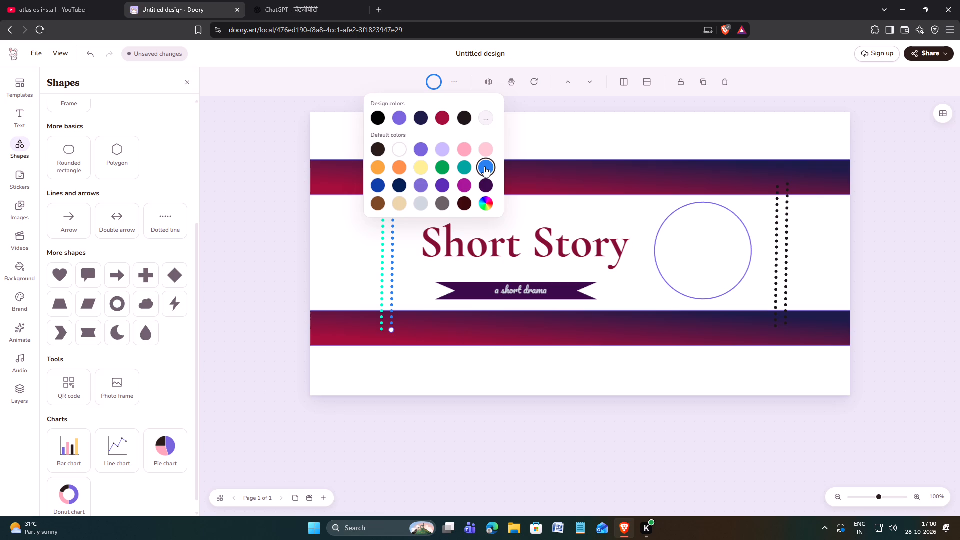
click(399, 183)
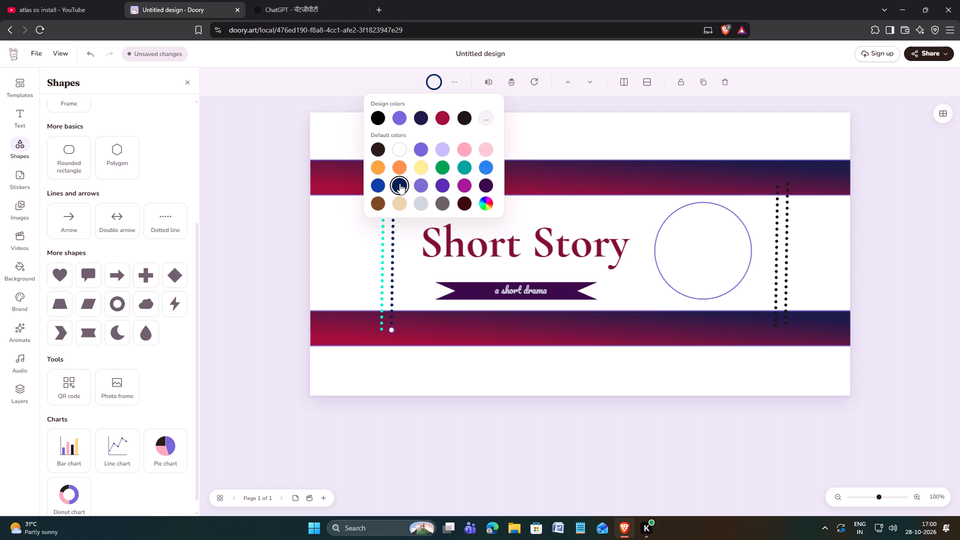
click(383, 248)
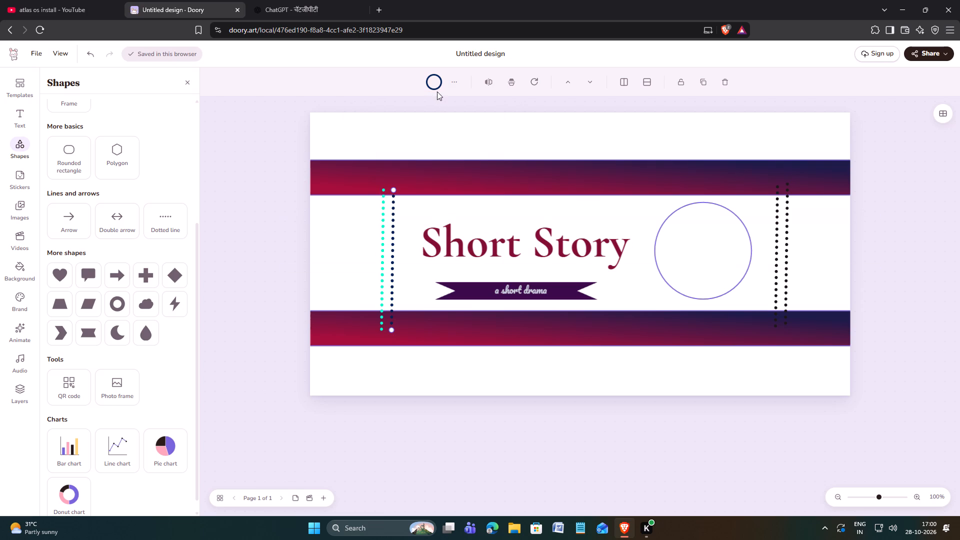
click(434, 81)
click(396, 184)
click(396, 184)
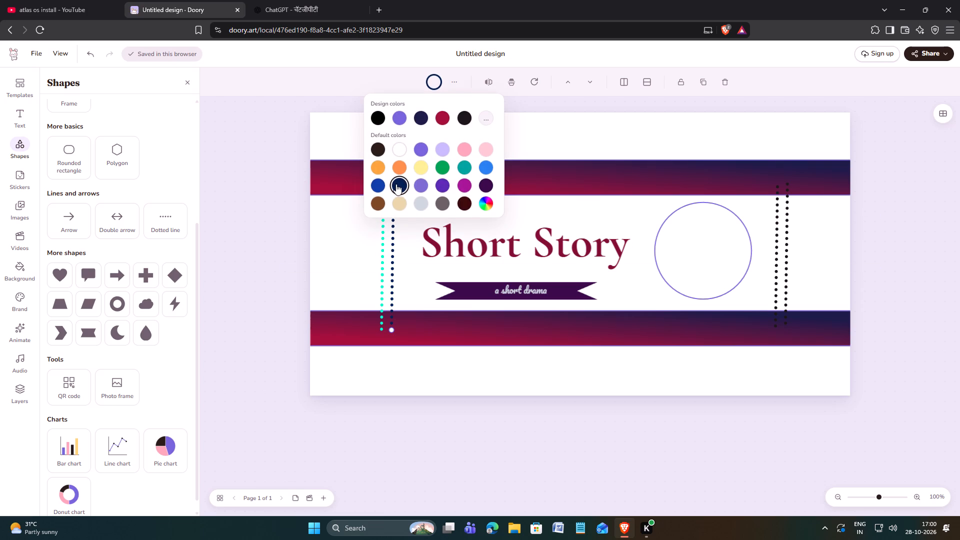
click(396, 268)
Recolour the turquoise dotted line dark navy to match its neighbour.
click(383, 256)
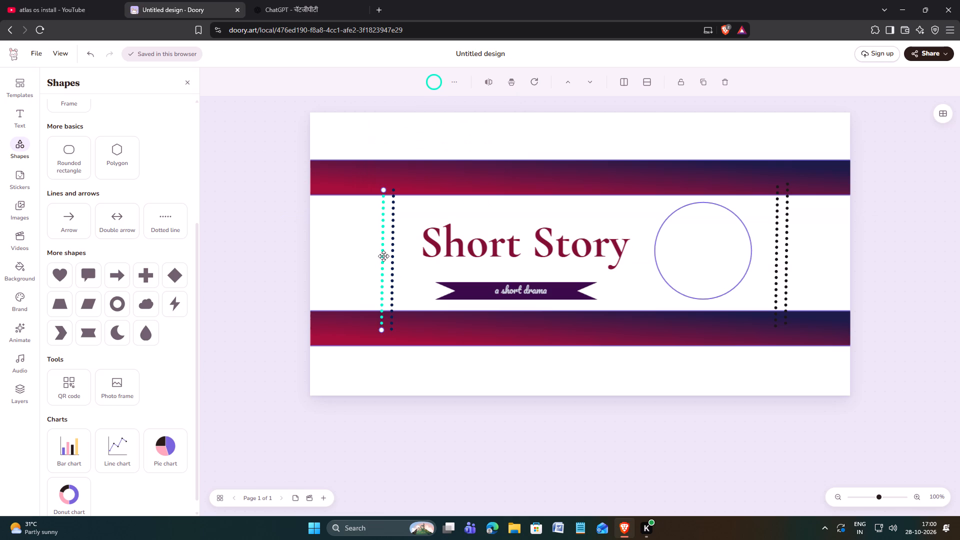
click(381, 255)
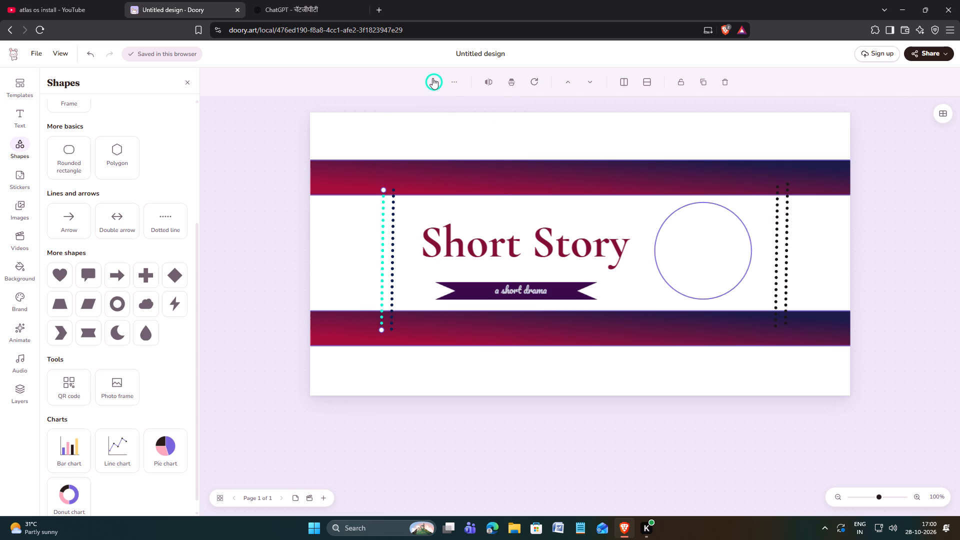
click(432, 78)
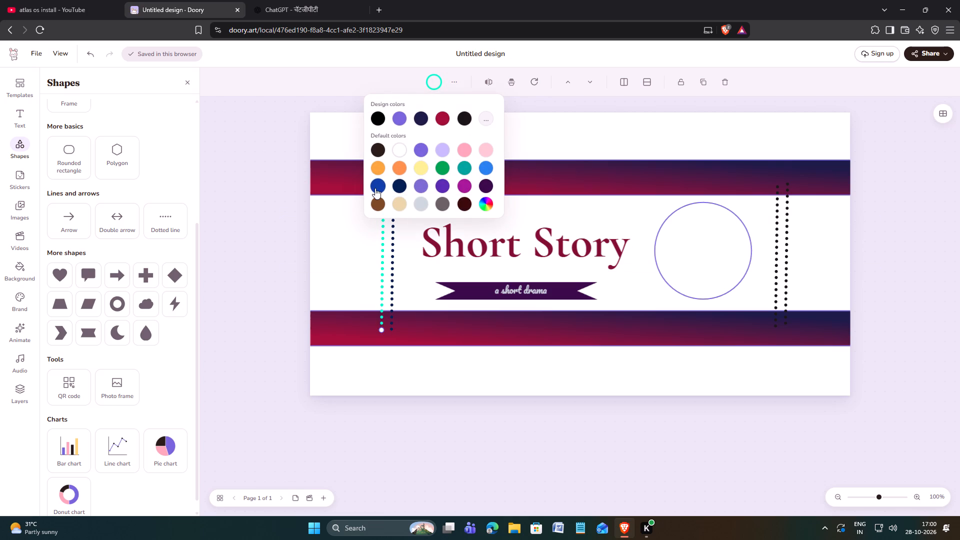
click(398, 183)
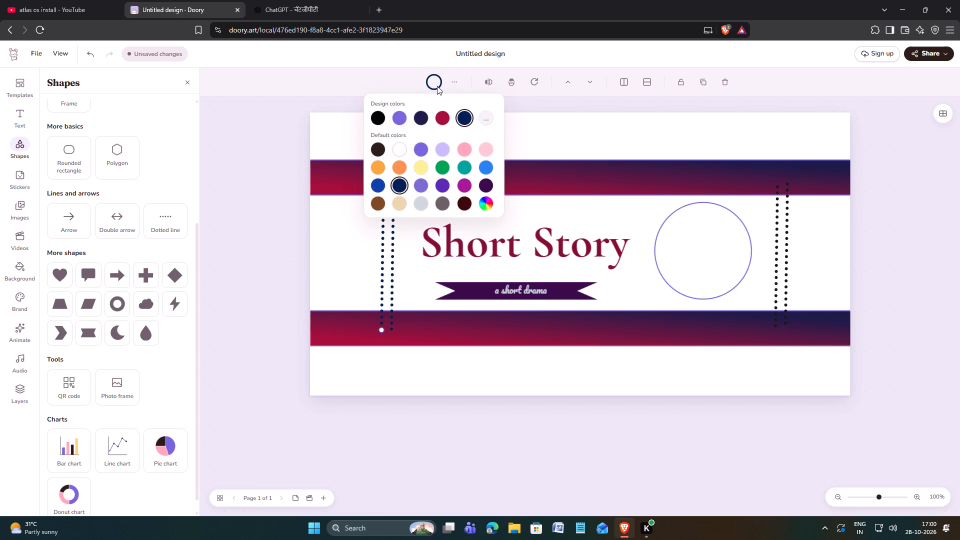
click(463, 115)
click(437, 79)
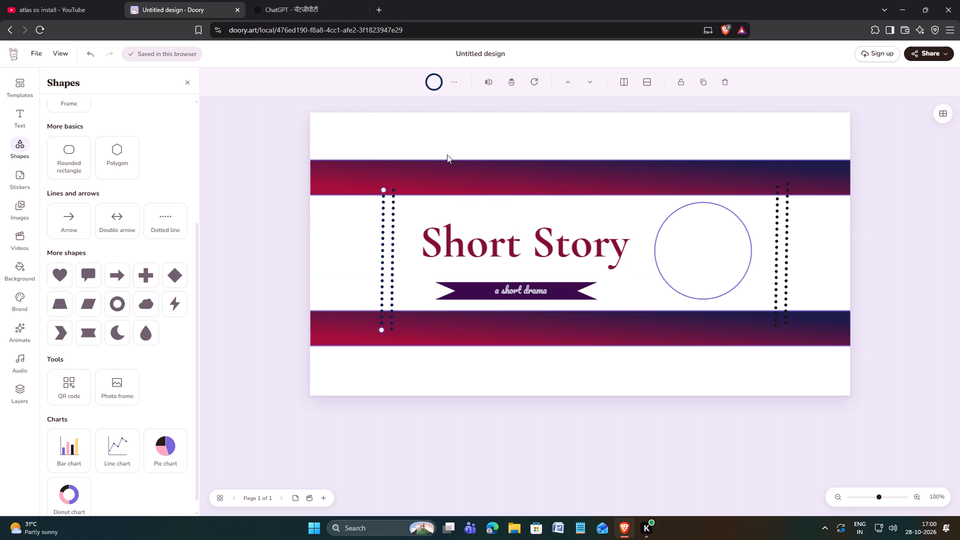
Recolour both vertical dotted lines to the right of the circle dark navy.
click(776, 224)
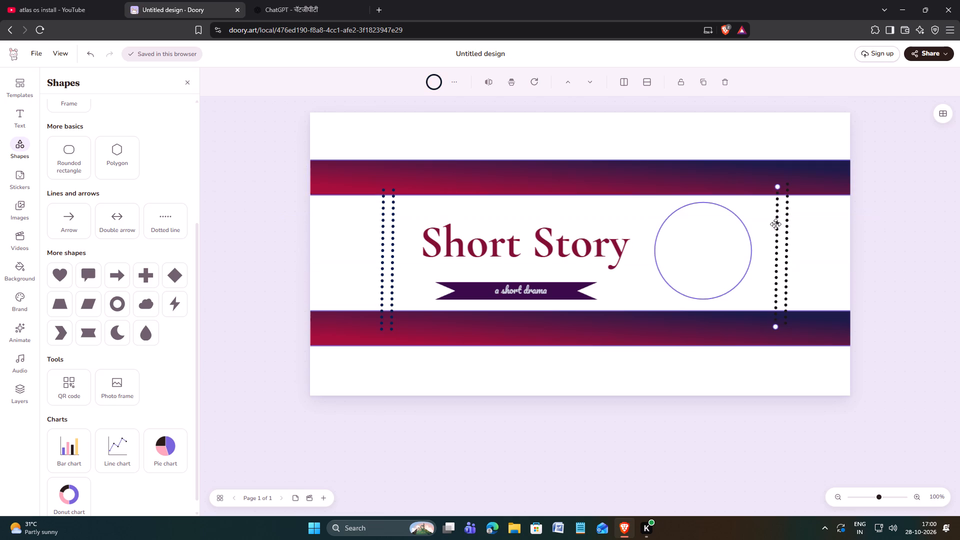
click(434, 81)
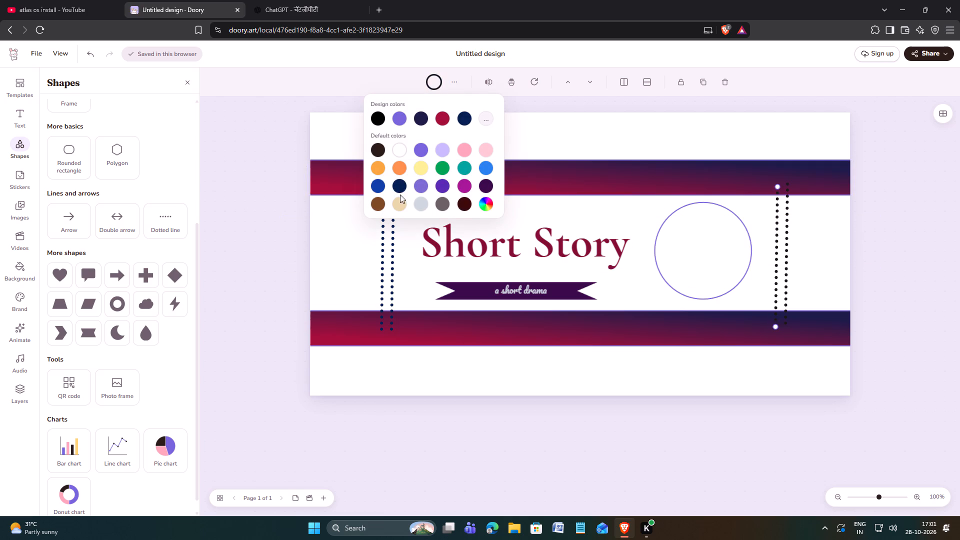
click(399, 188)
click(435, 83)
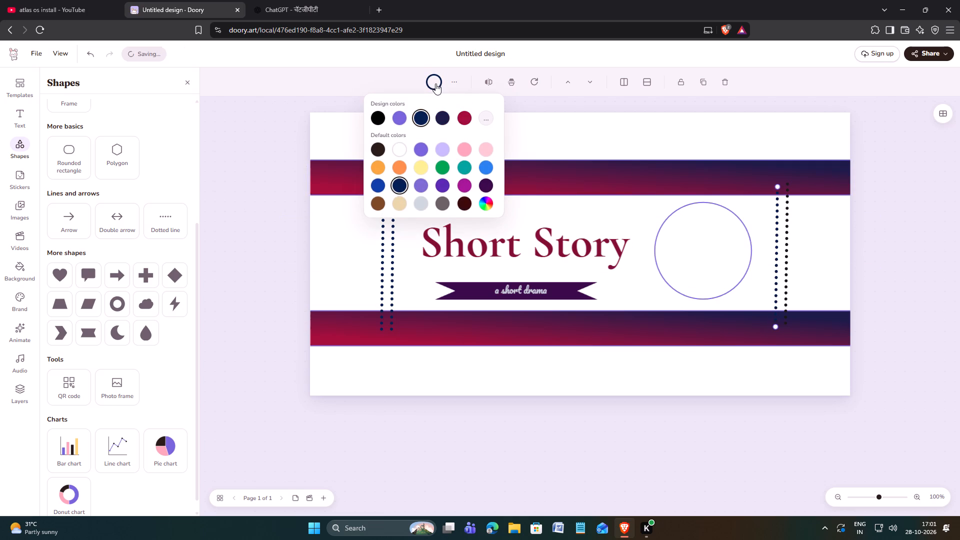
click(787, 241)
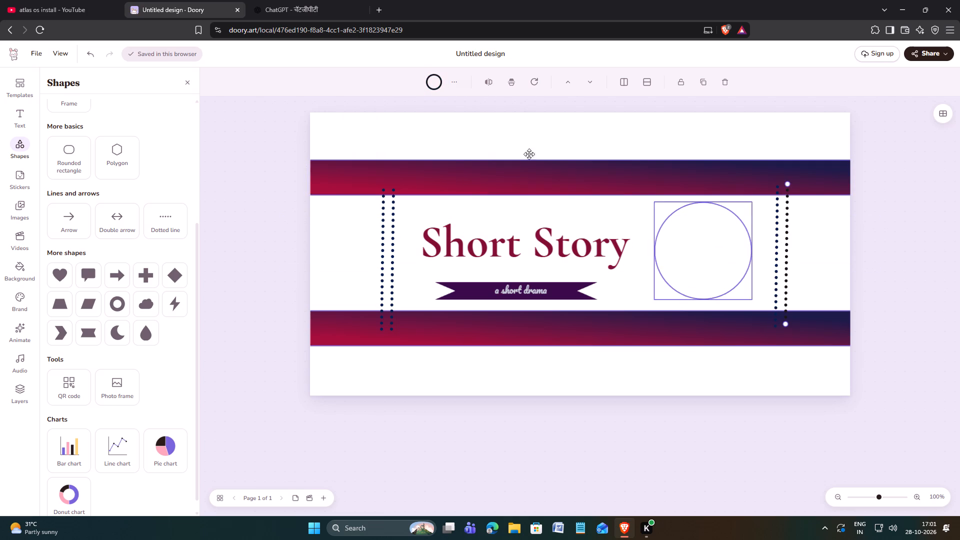
click(432, 80)
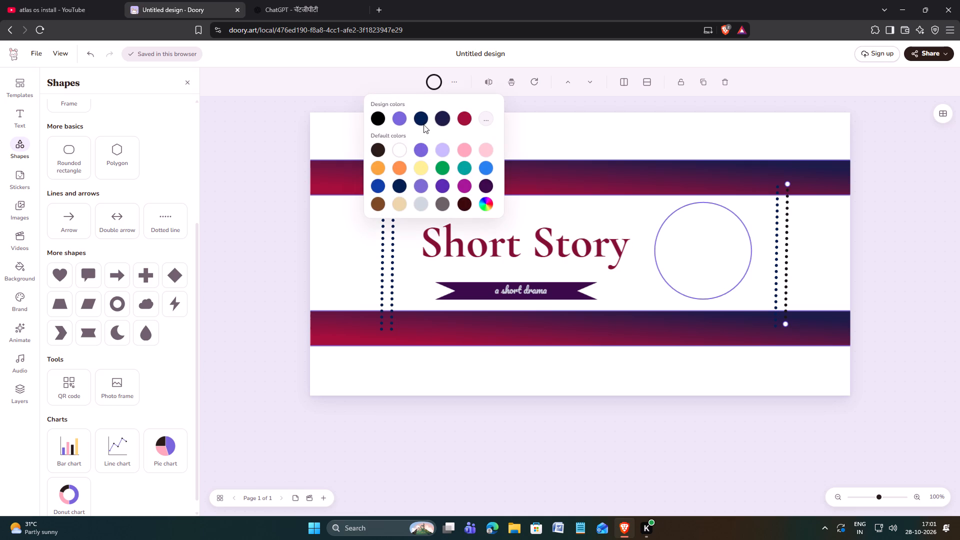
click(420, 121)
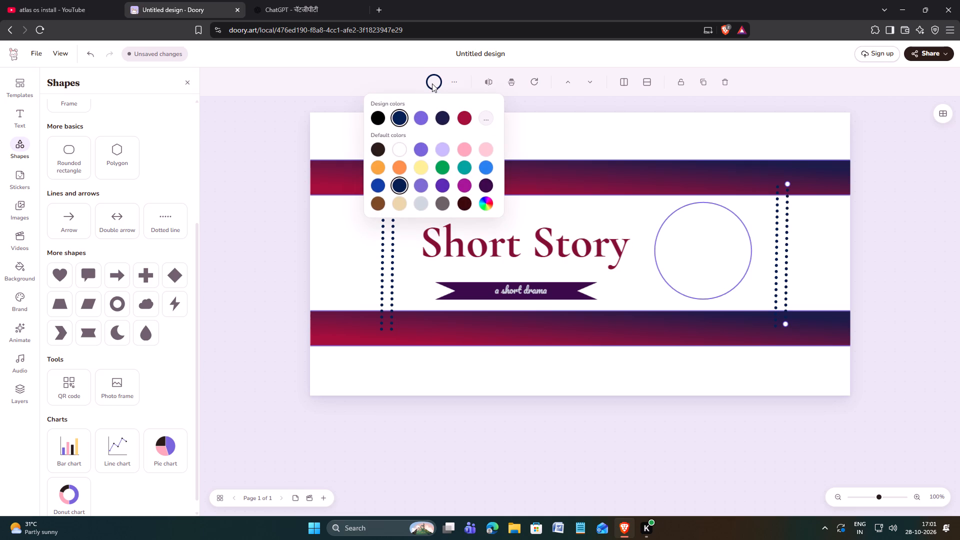
click(432, 83)
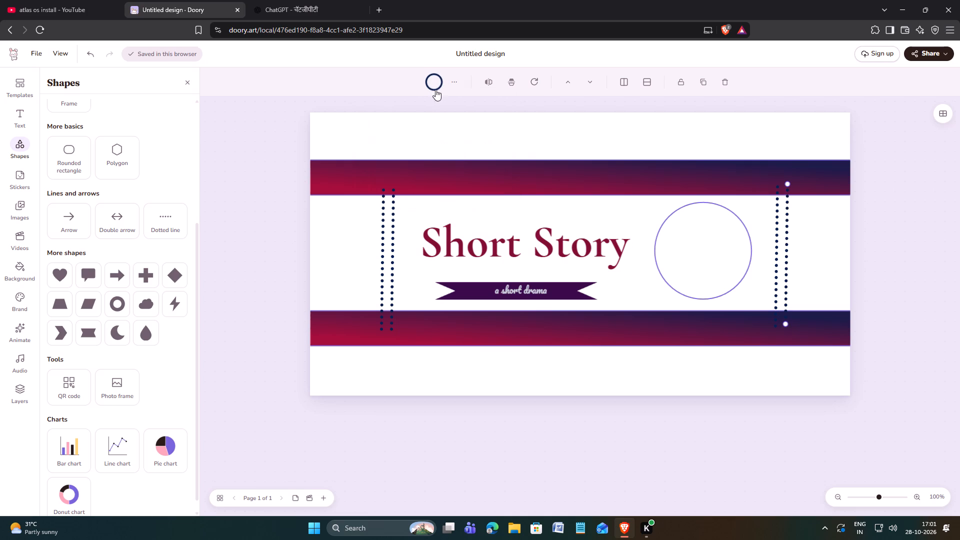
Send both vertical dotted lines left of the title to the back, behind the gradient bands.
click(380, 266)
right_click(380, 266)
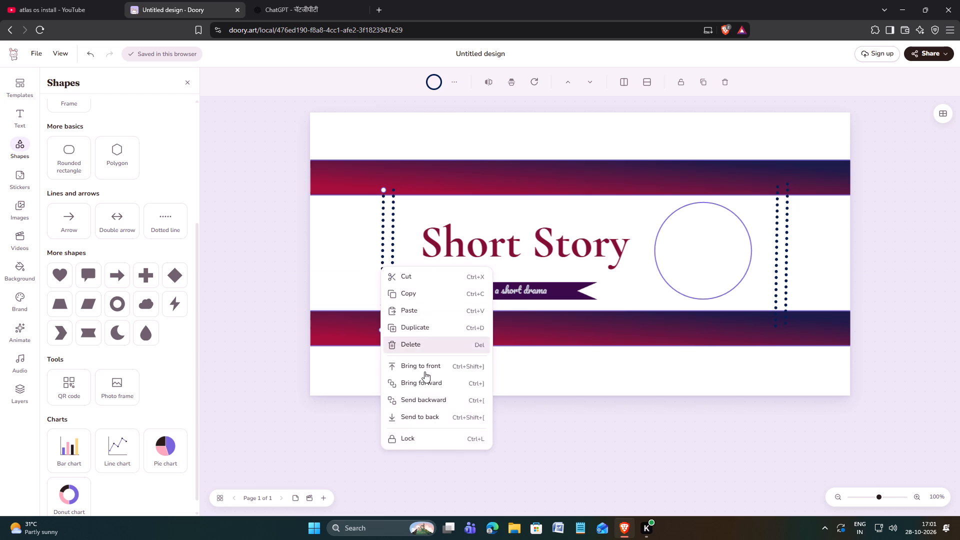
click(450, 401)
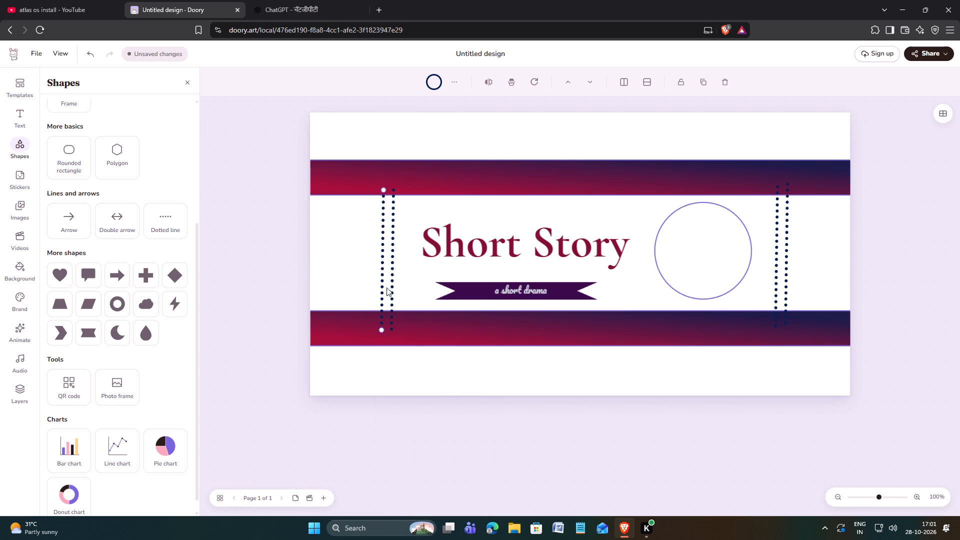
right_click(383, 274)
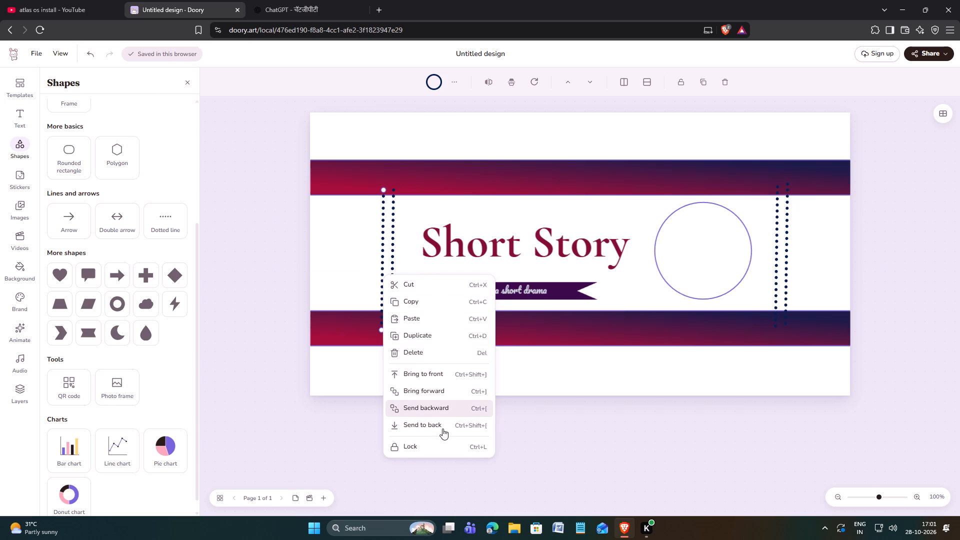
click(442, 428)
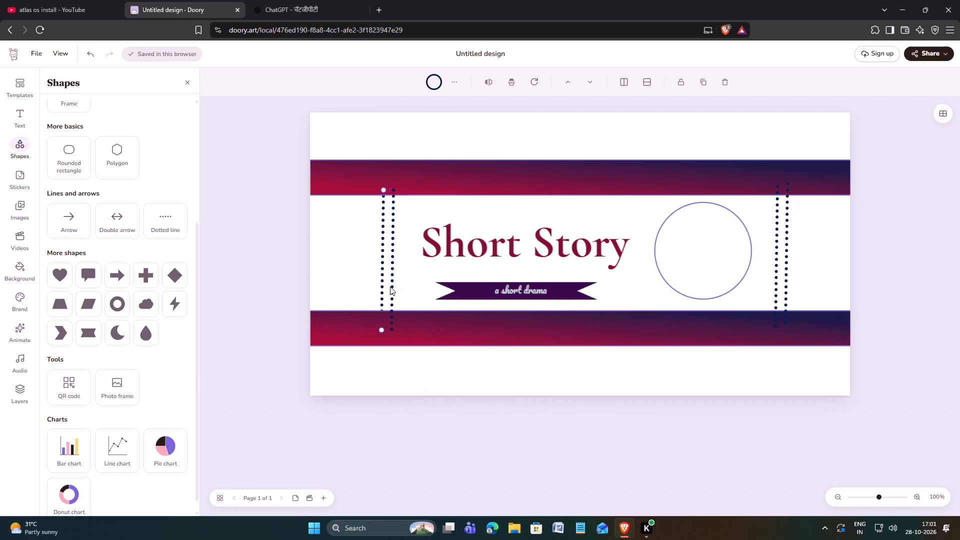
click(391, 288)
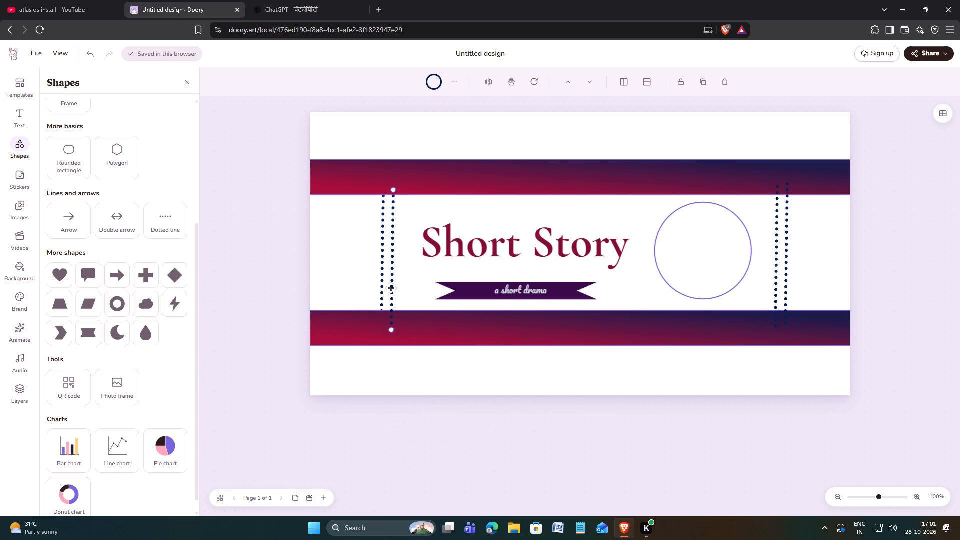
right_click(391, 288)
click(445, 436)
Send both vertical dotted lines right of the circle to the back, behind the gradient bands.
click(776, 284)
right_click(776, 284)
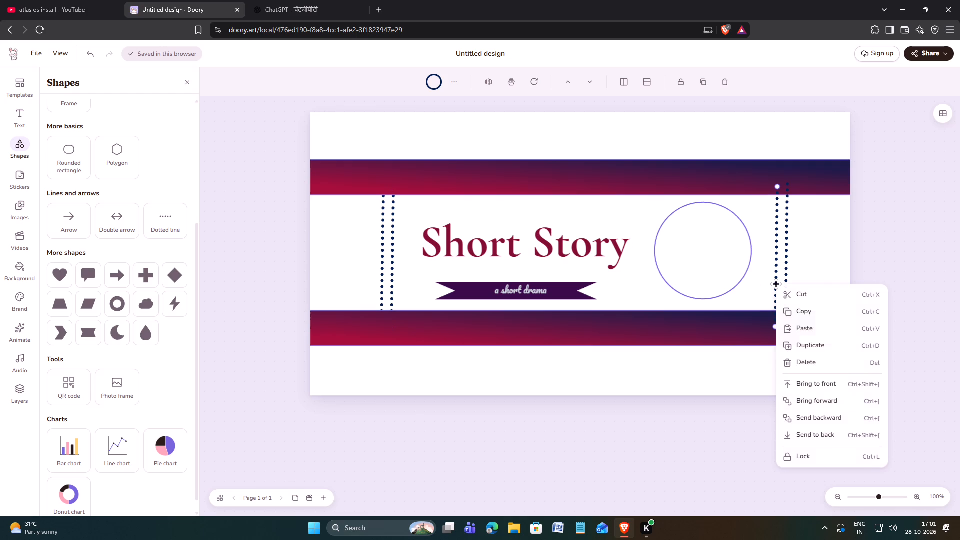
click(818, 430)
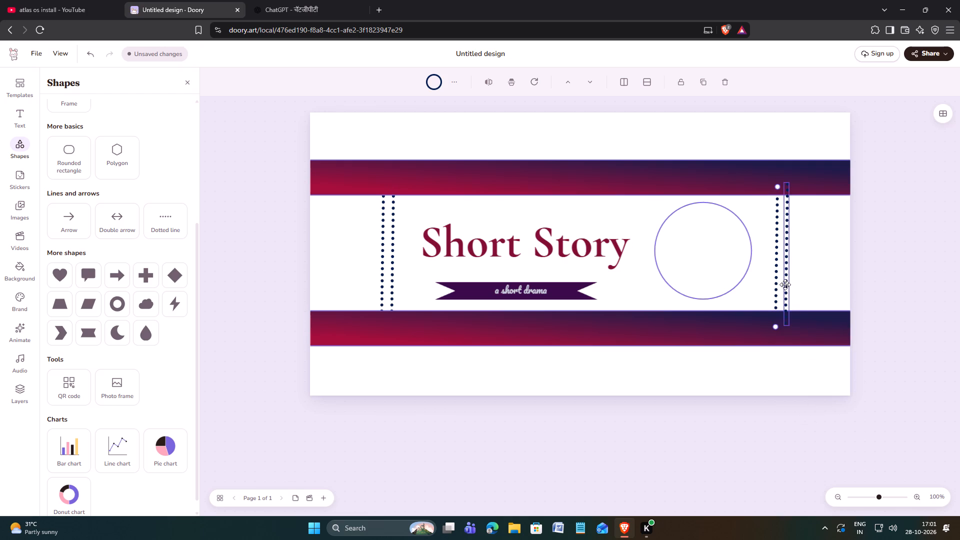
click(785, 284)
right_click(785, 284)
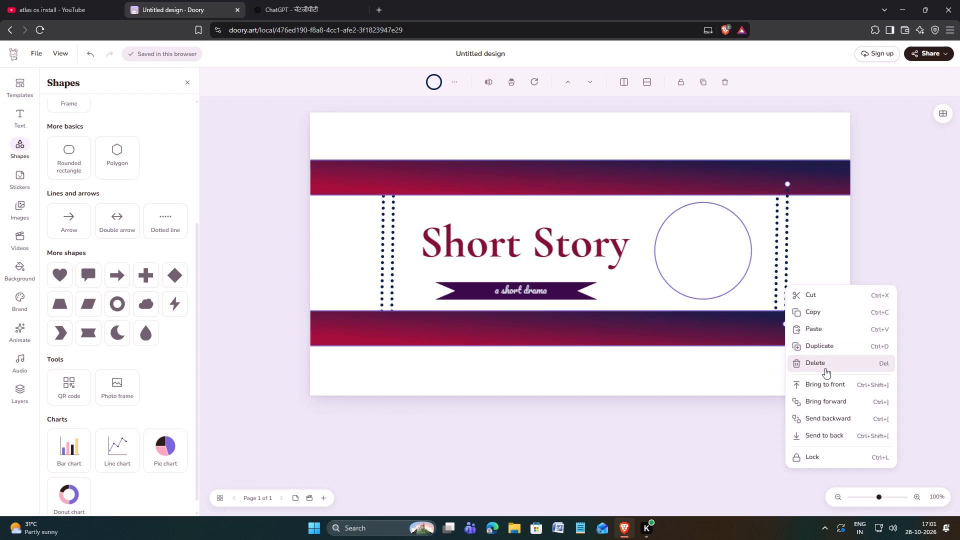
click(838, 430)
click(709, 380)
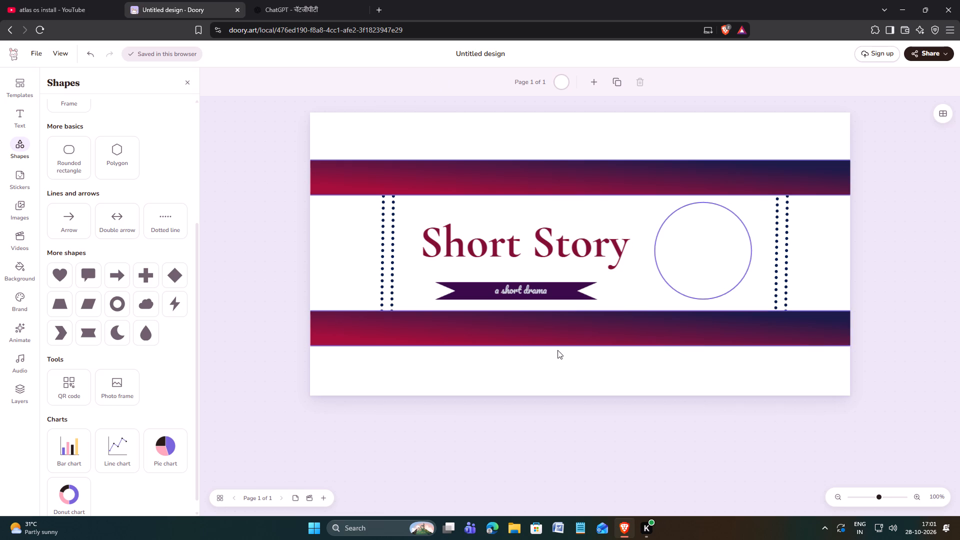
click(583, 359)
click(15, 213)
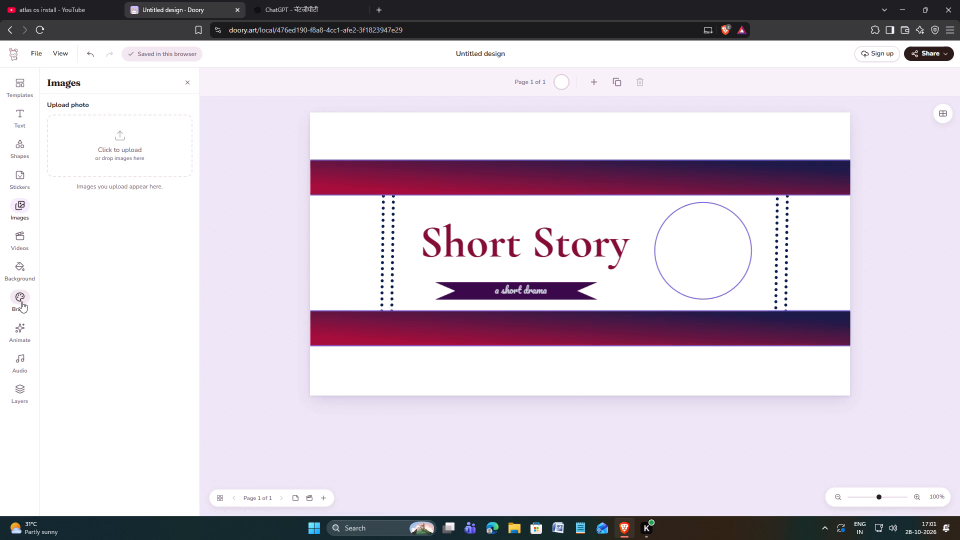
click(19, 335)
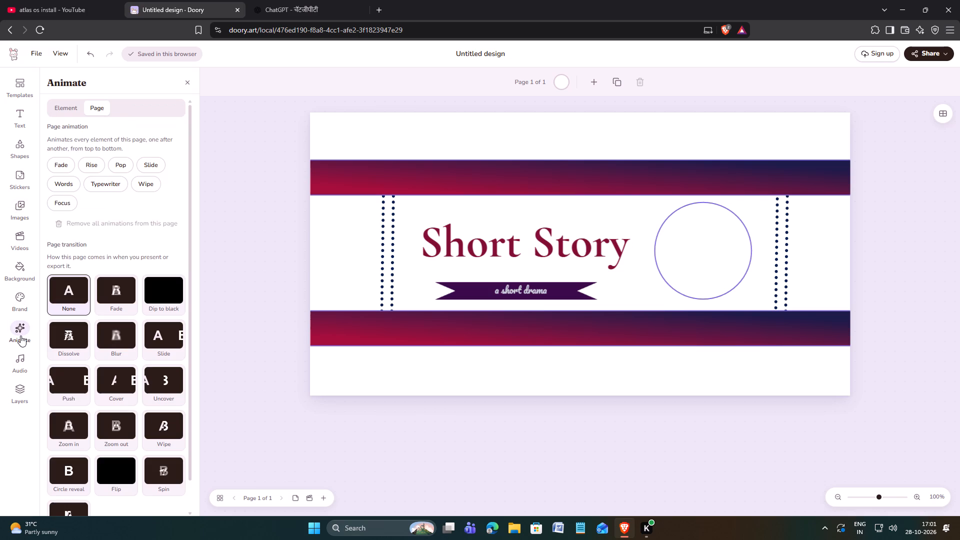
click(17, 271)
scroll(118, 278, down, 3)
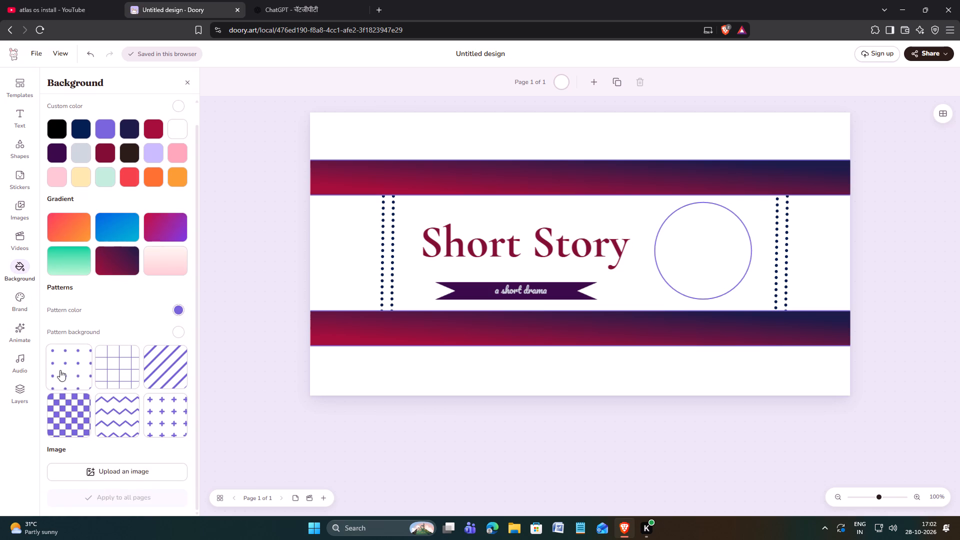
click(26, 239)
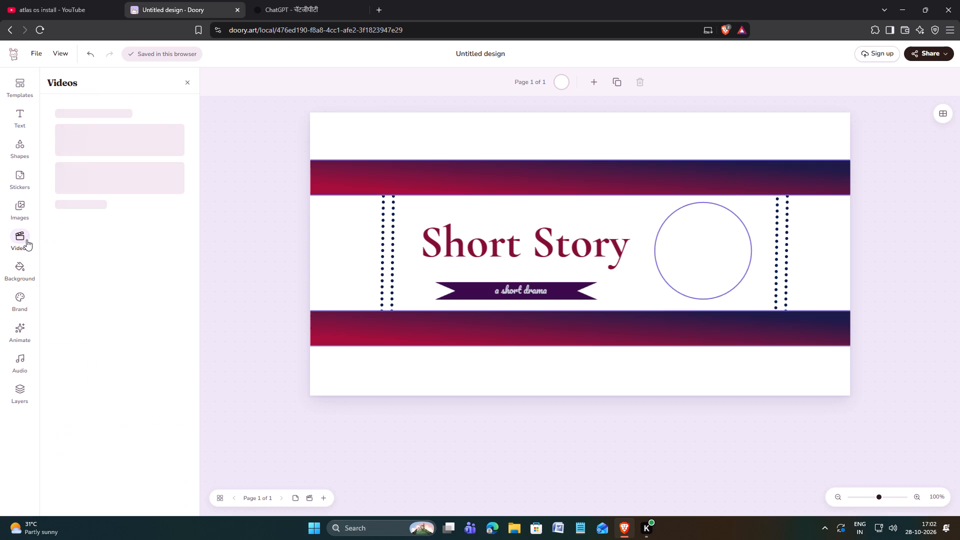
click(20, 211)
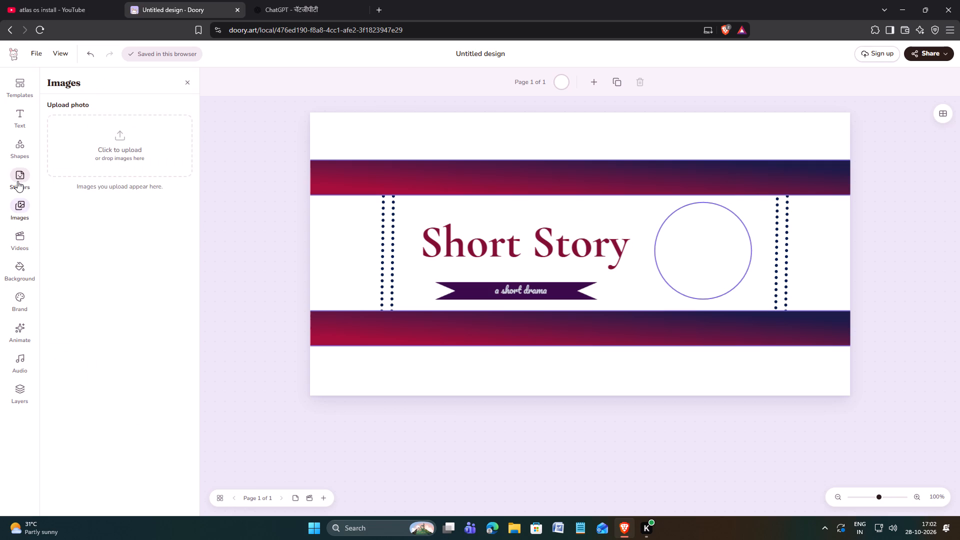
Insert the Arrow Line Dashed sticker from the Lines & Dividers stickers.
click(17, 181)
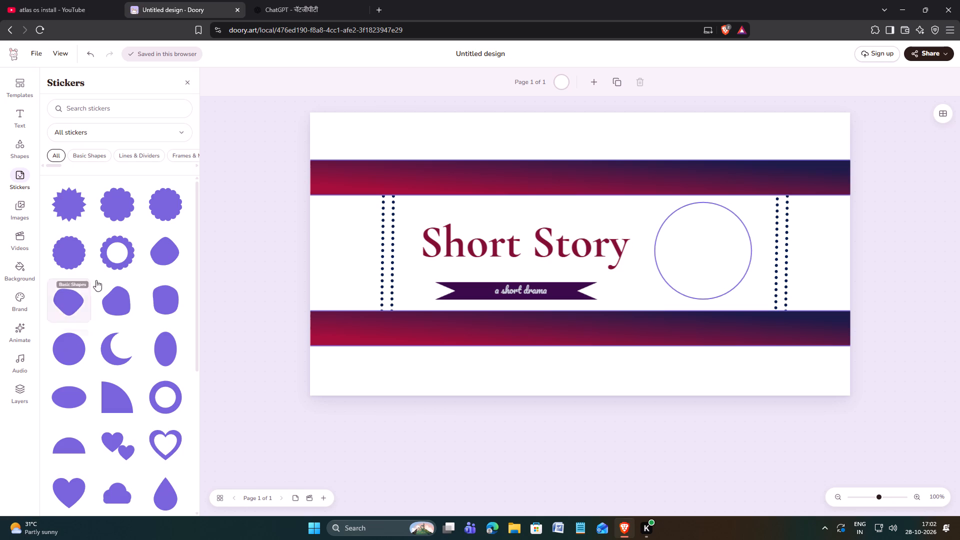
scroll(114, 328, down, 15)
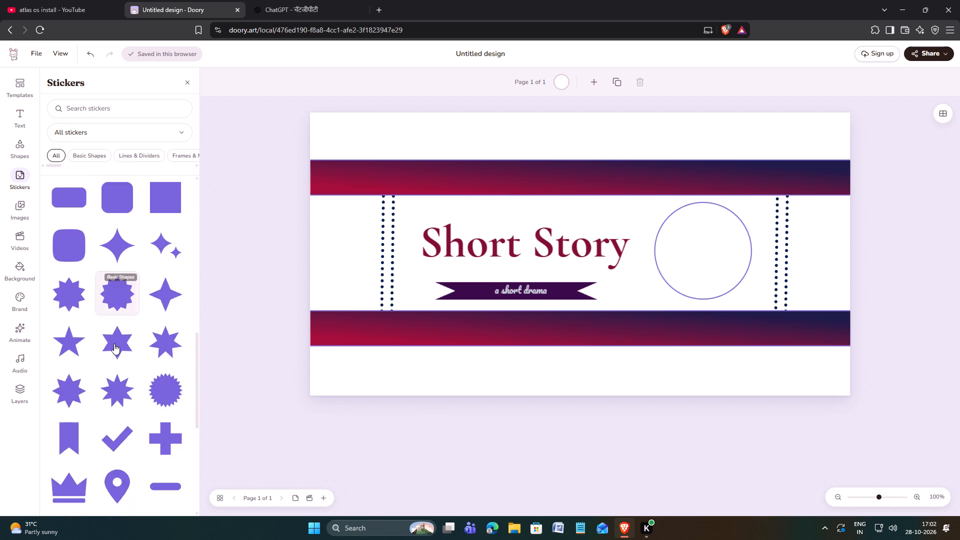
scroll(114, 343, down, 13)
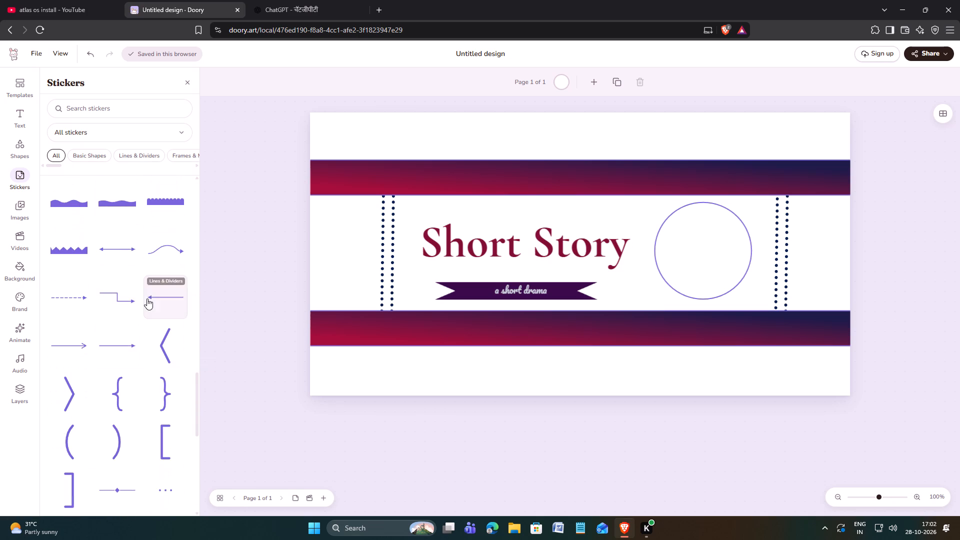
click(74, 300)
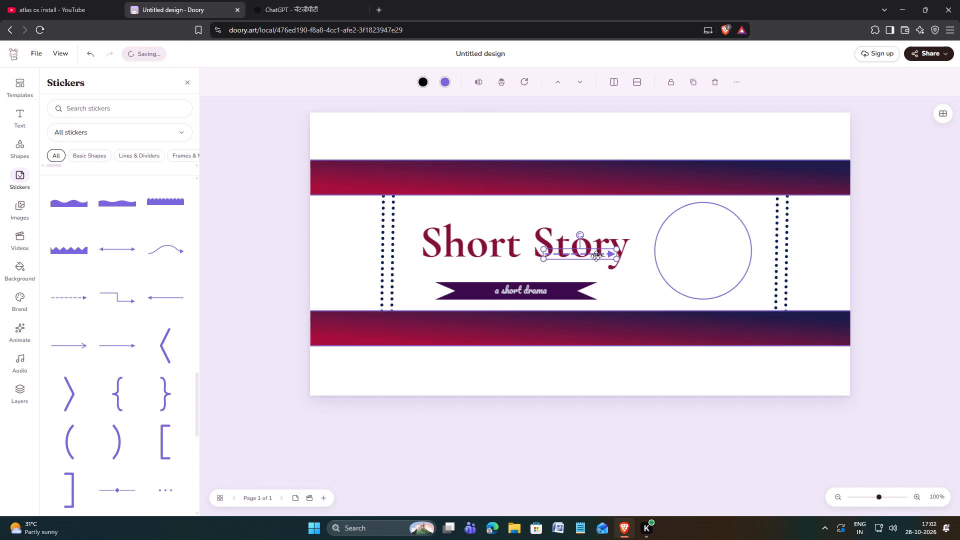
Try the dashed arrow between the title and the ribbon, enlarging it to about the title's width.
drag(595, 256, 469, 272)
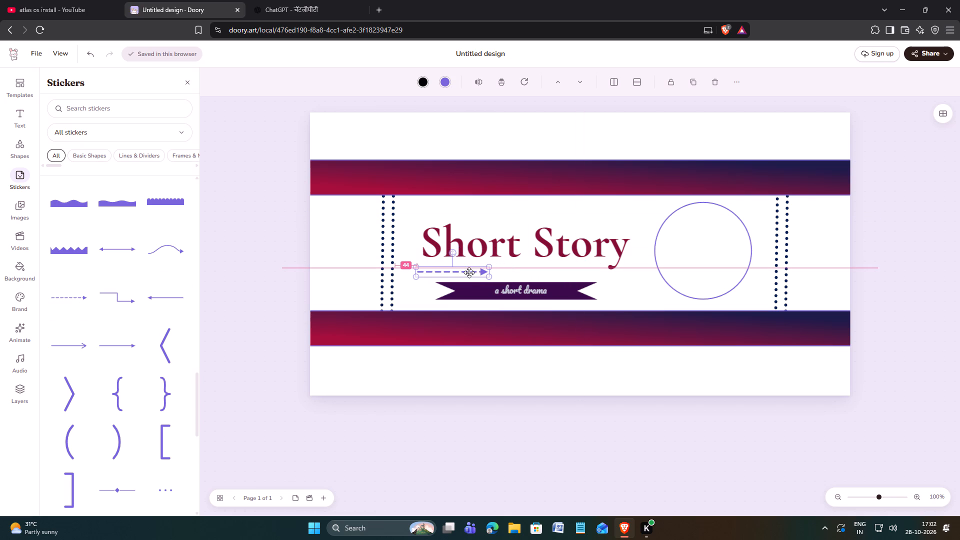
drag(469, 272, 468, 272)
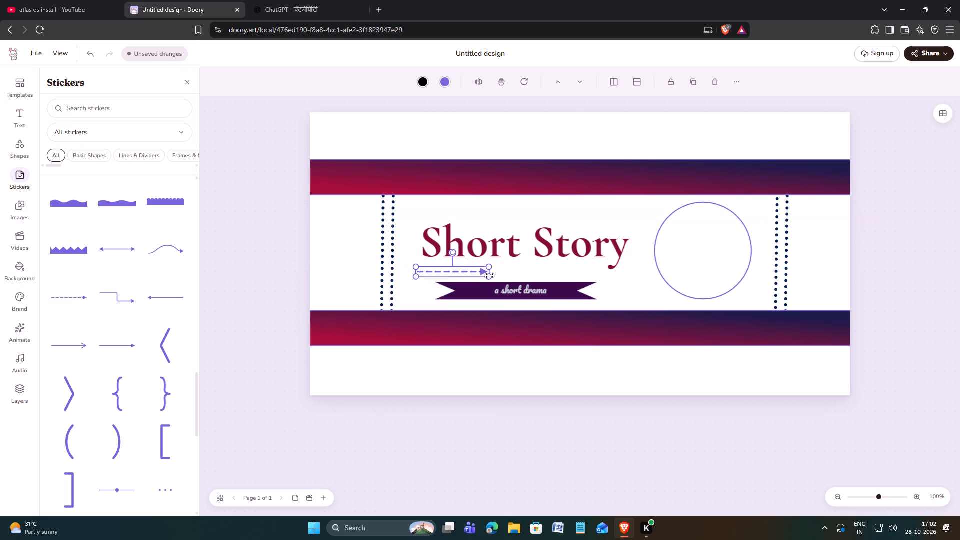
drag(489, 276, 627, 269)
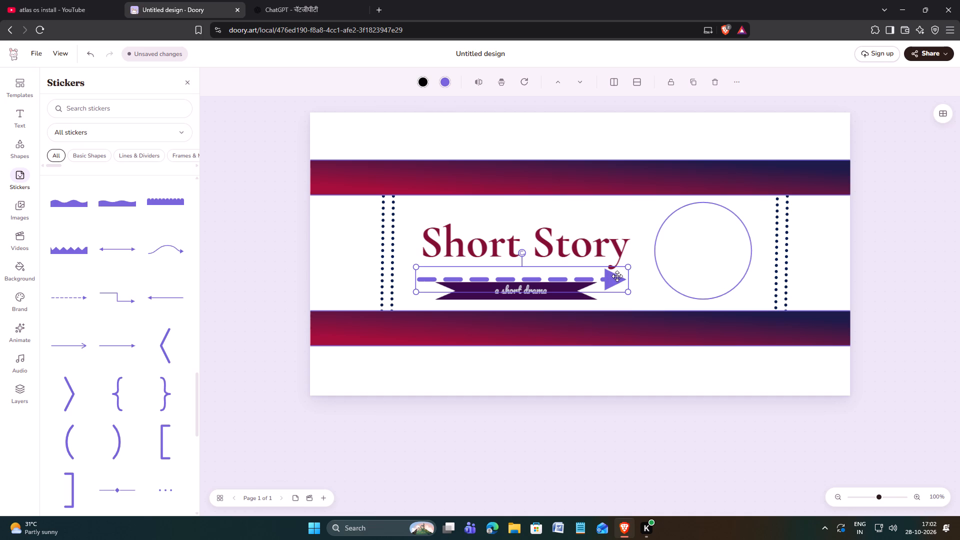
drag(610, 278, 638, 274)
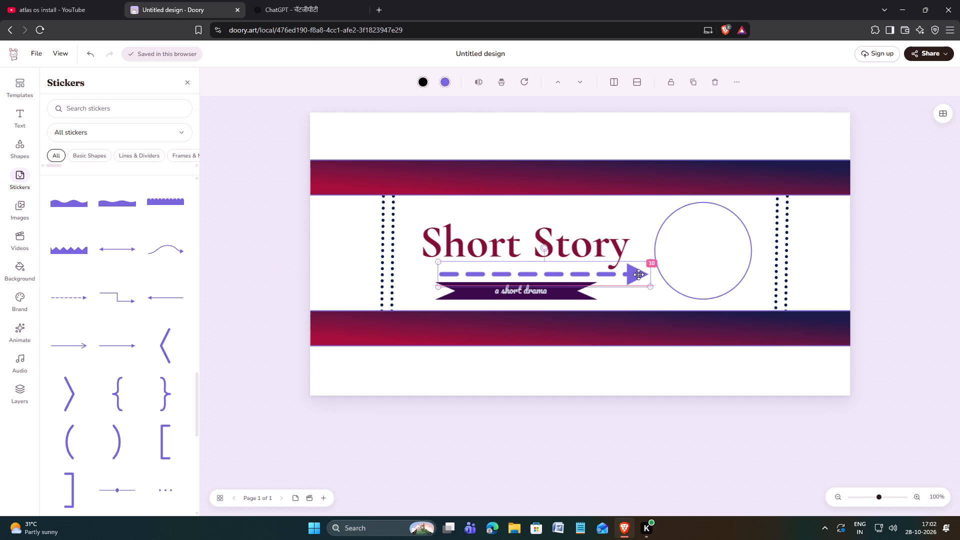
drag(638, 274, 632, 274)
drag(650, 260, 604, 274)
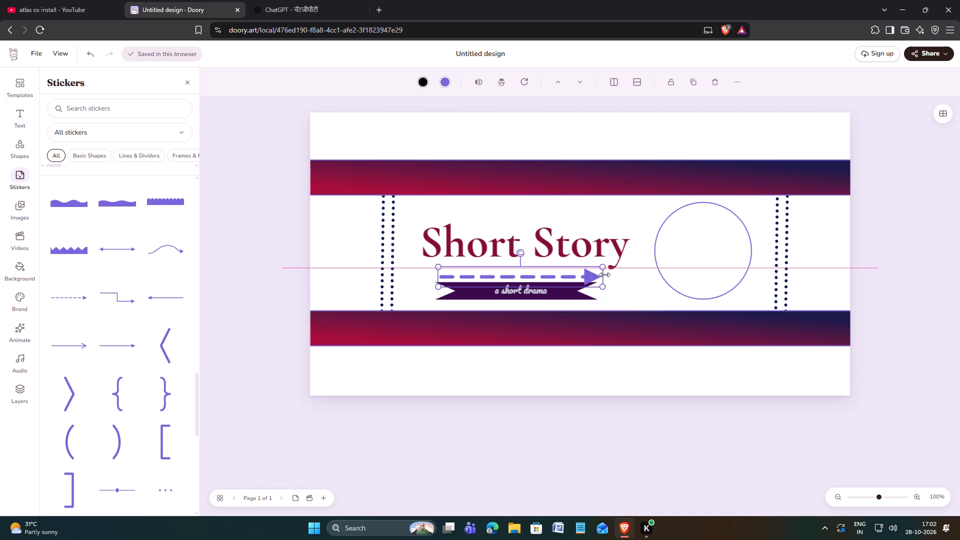
Shrink the dashed arrow and place it level with the ribbon caption, spanning the gap between the ribbon's right end and the circle.
drag(604, 274, 525, 282)
drag(500, 281, 665, 291)
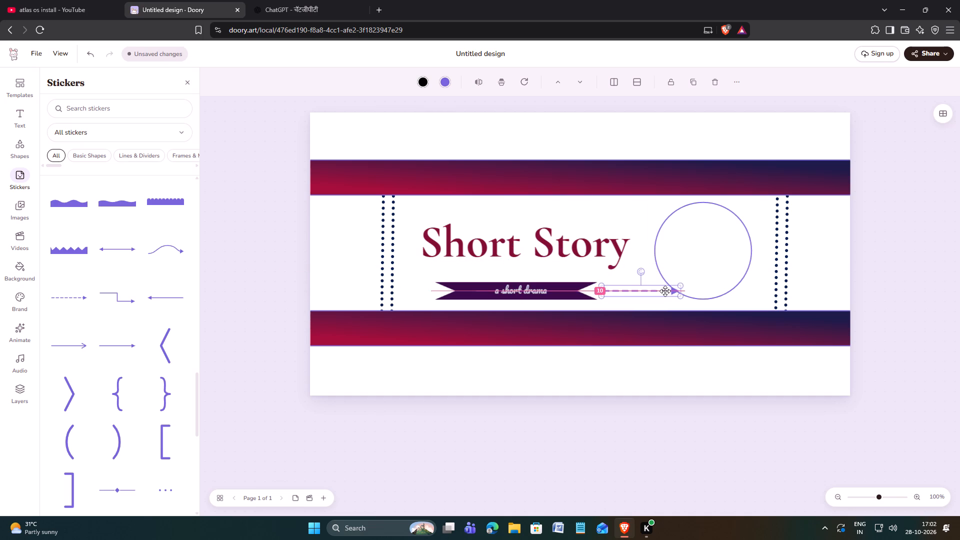
drag(665, 291, 653, 291)
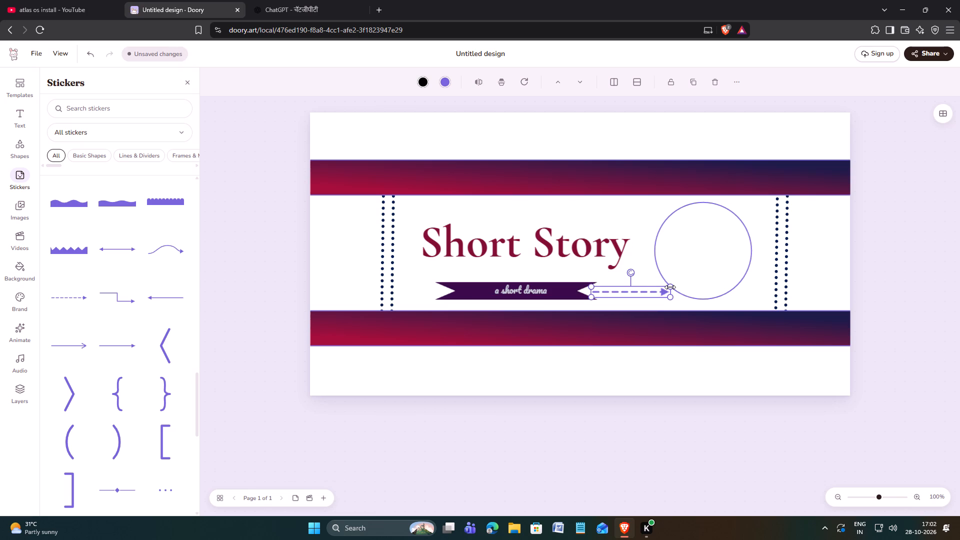
drag(670, 287, 649, 289)
drag(625, 294, 631, 291)
drag(626, 290, 630, 291)
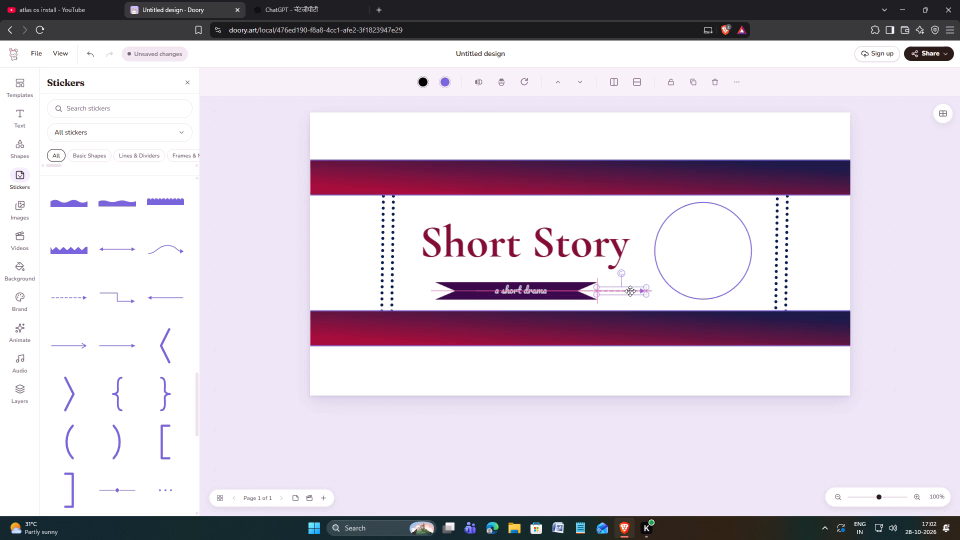
drag(630, 291, 634, 289)
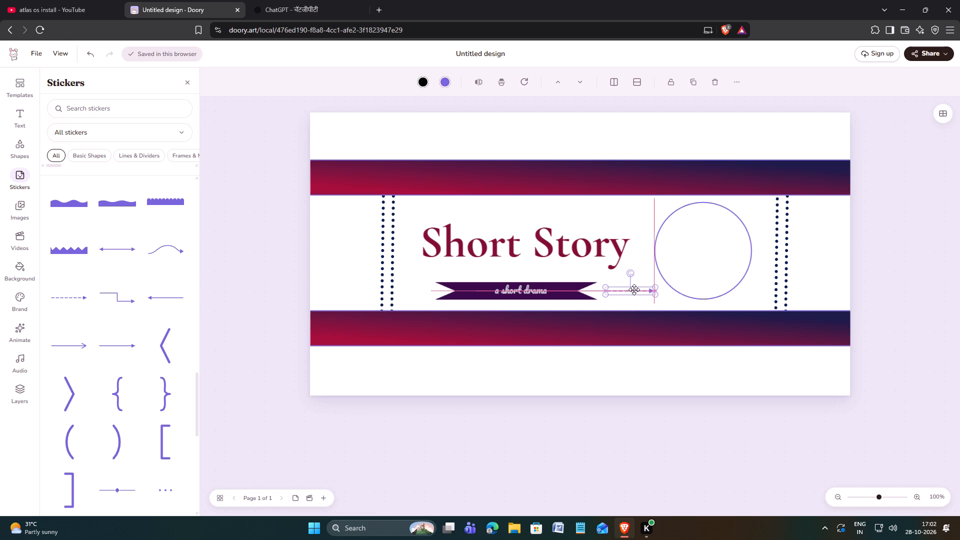
drag(634, 289, 634, 290)
click(640, 367)
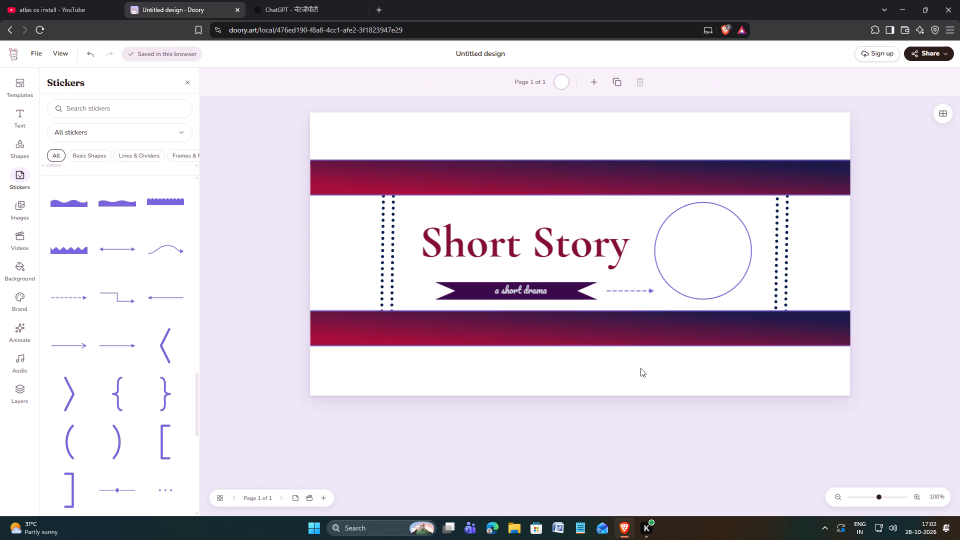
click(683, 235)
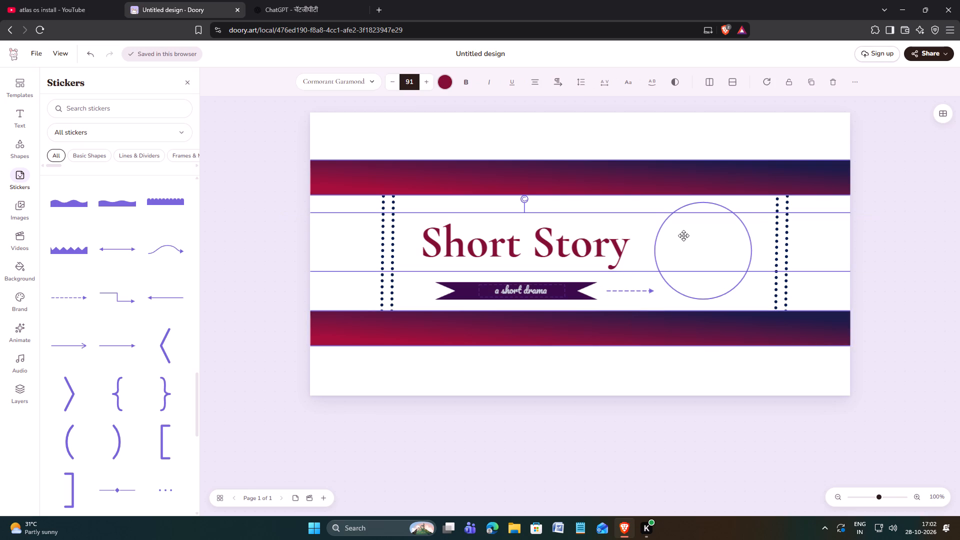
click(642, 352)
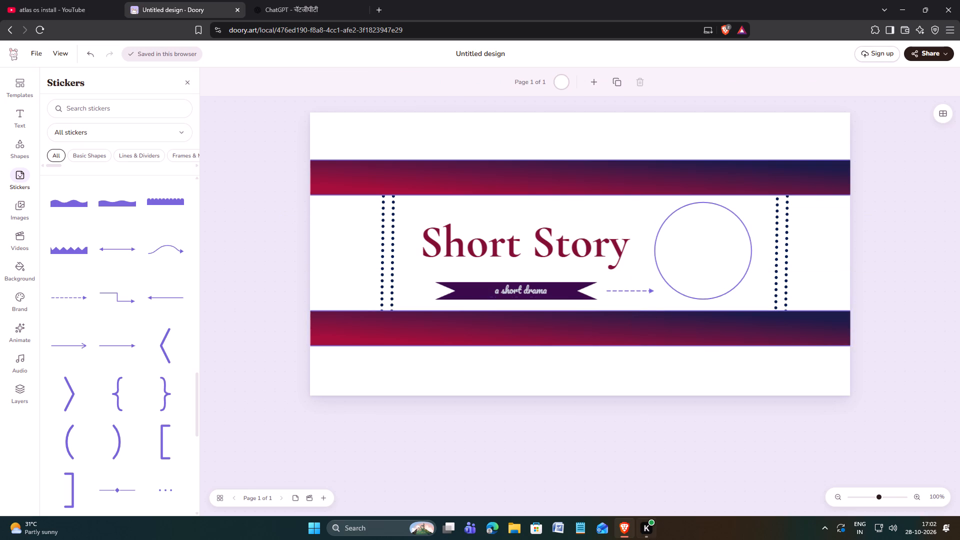